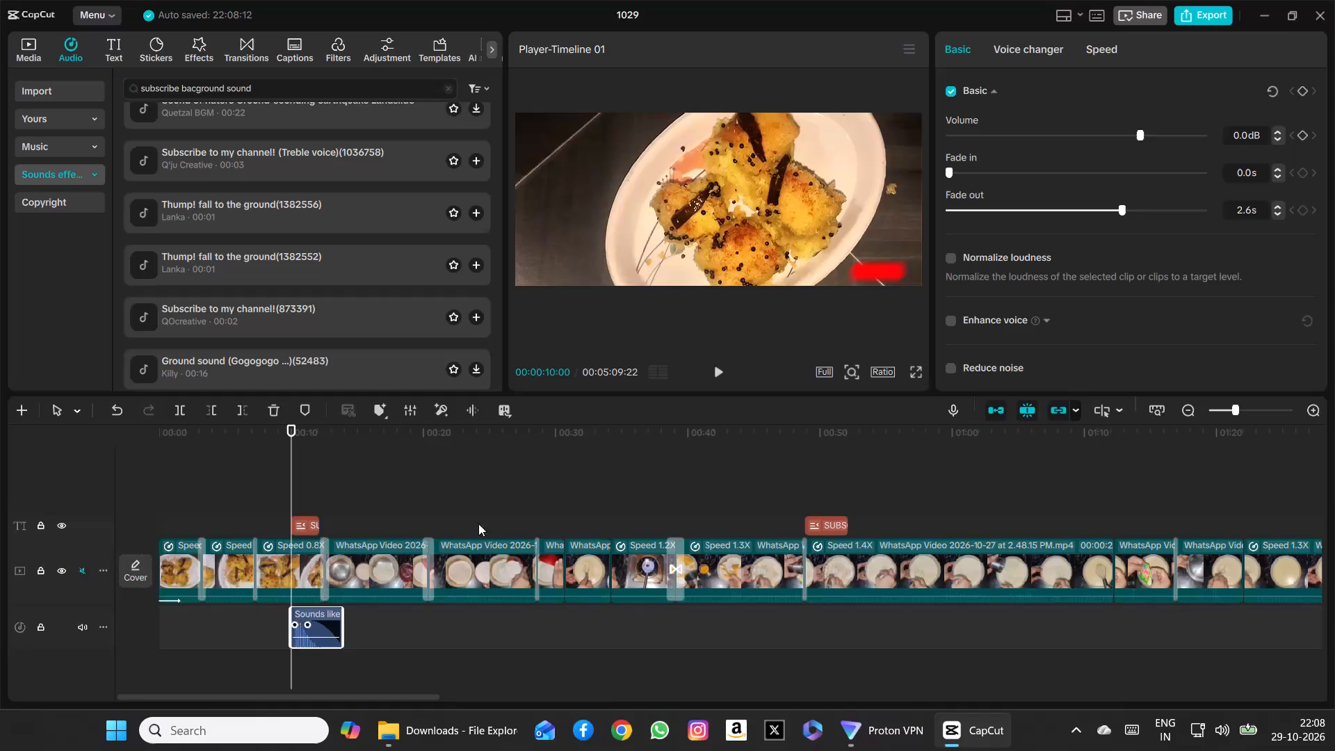
Trim the end of the glittering sound effect back to about 00:00:12:17 and play it against the first subscribe overlay.
{"action": "scroll", "coordinate": [645, 455], "scroll_direction": "right", "scroll_amount": 1}
{"action": "left_click", "coordinate": [718, 366]}
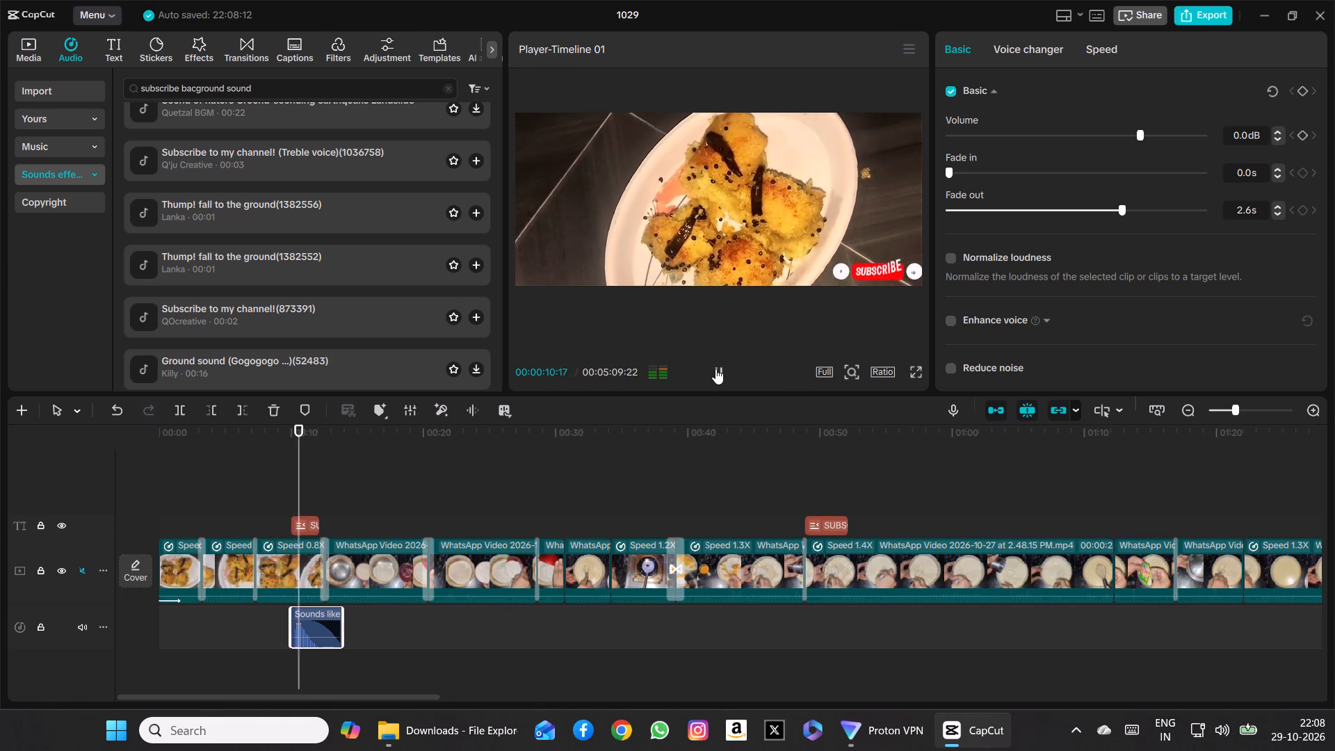
{"action": "left_click", "coordinate": [715, 369]}
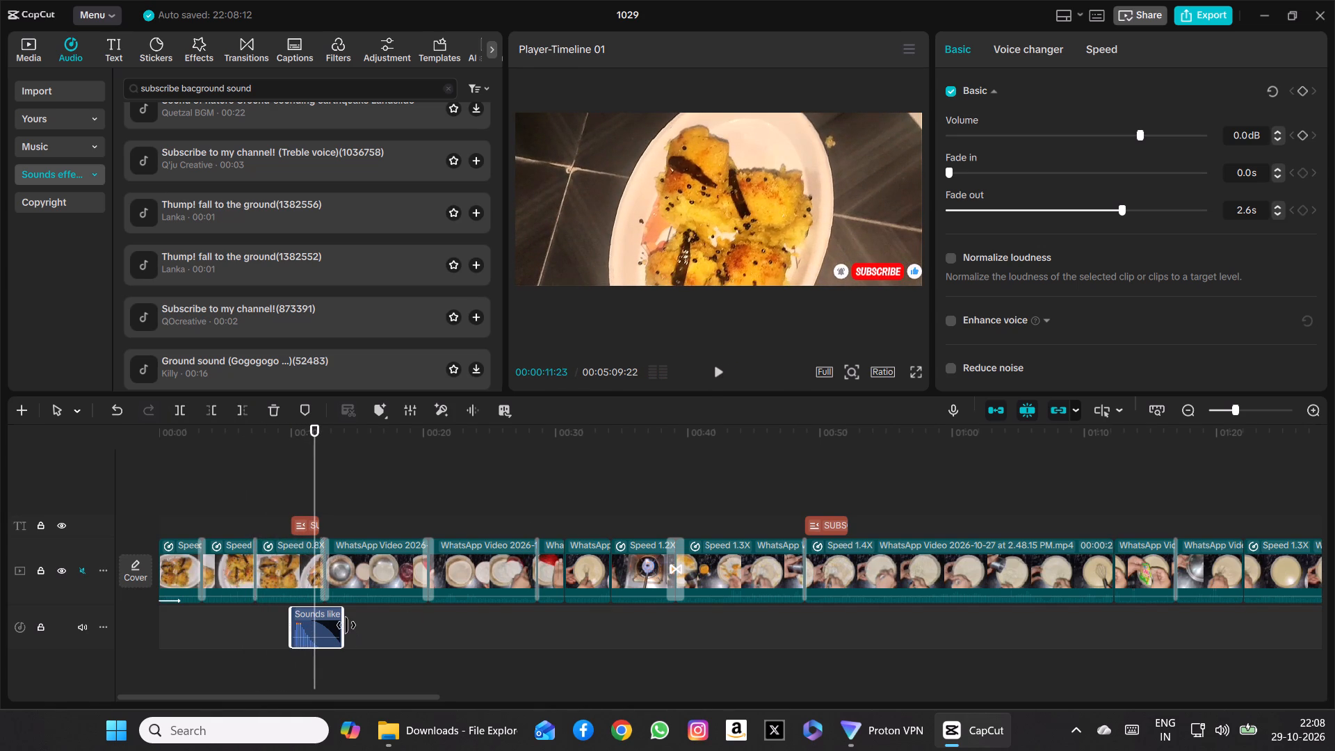
{"action": "left_click_drag", "start_coordinate": [346, 625], "coordinate": [332, 625]}
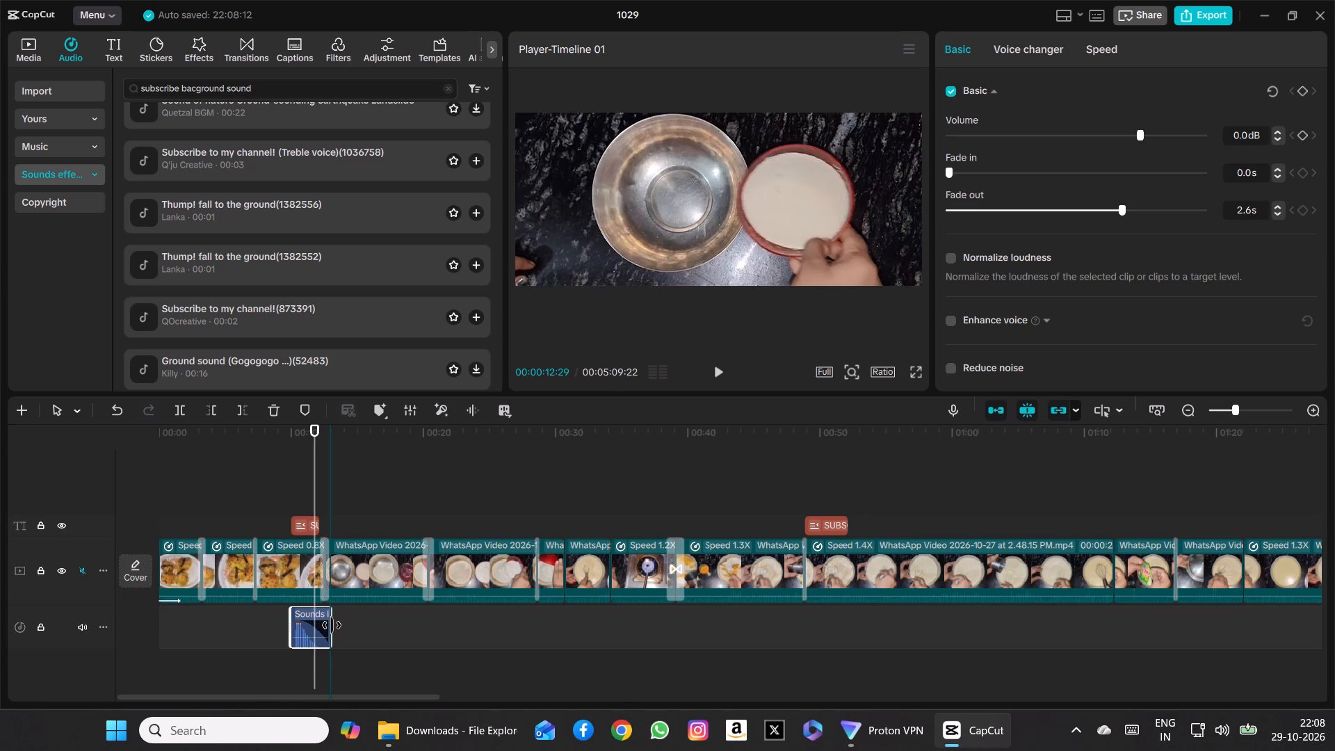
{"action": "left_click_drag", "start_coordinate": [332, 625], "coordinate": [327, 624]}
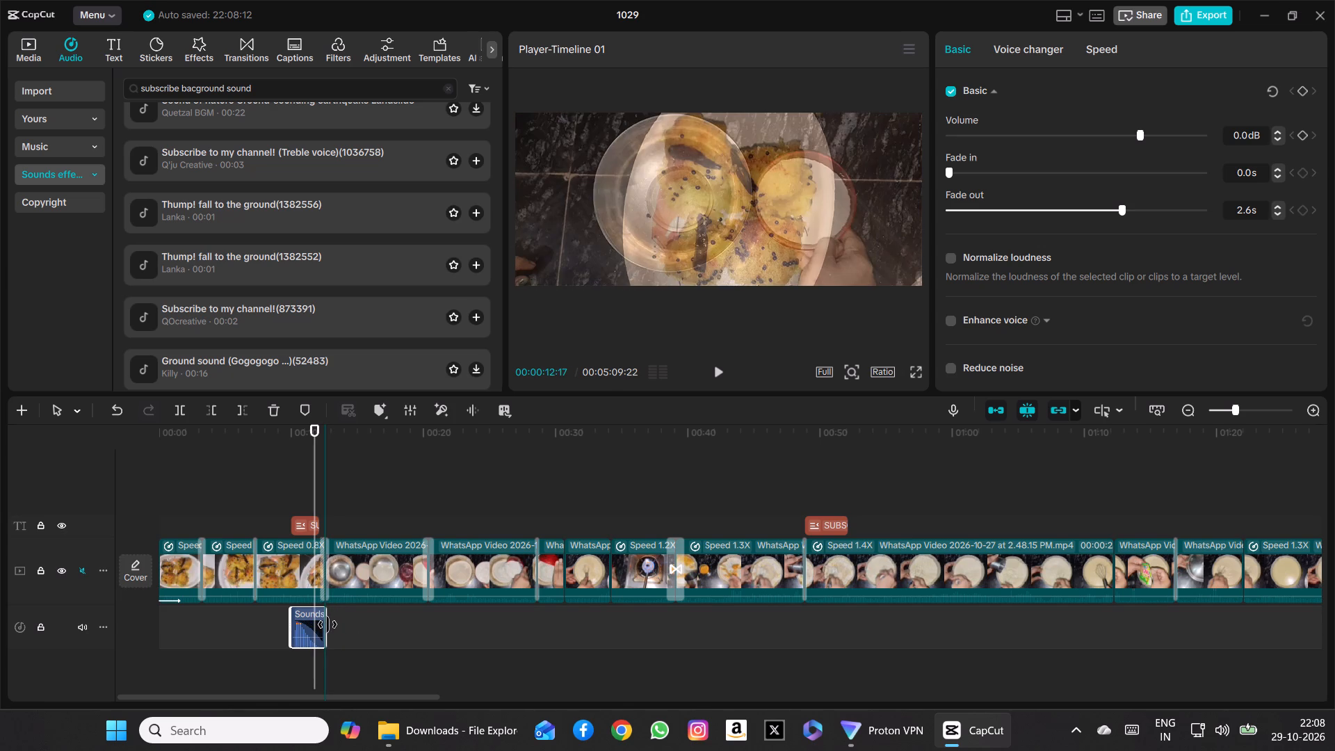
{"action": "left_click_drag", "start_coordinate": [327, 624], "coordinate": [318, 624]}
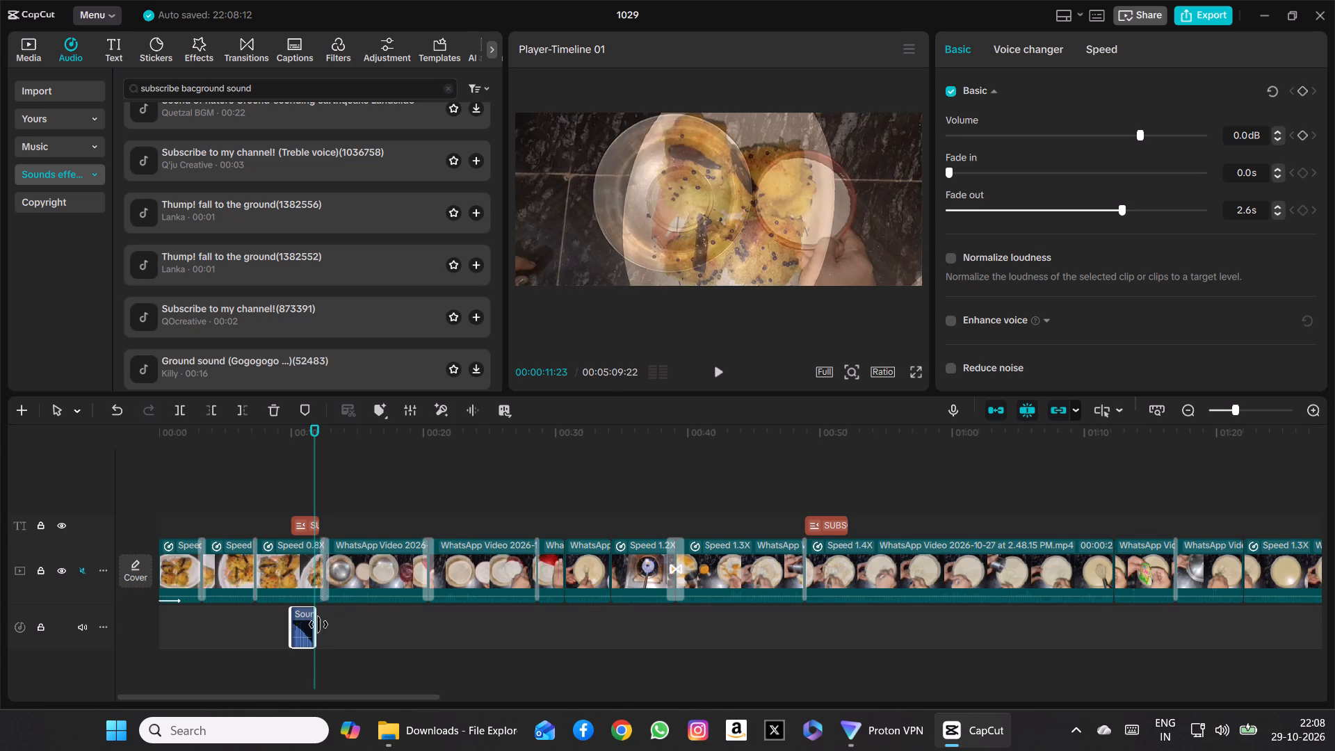
{"action": "left_click_drag", "start_coordinate": [318, 624], "coordinate": [321, 624]}
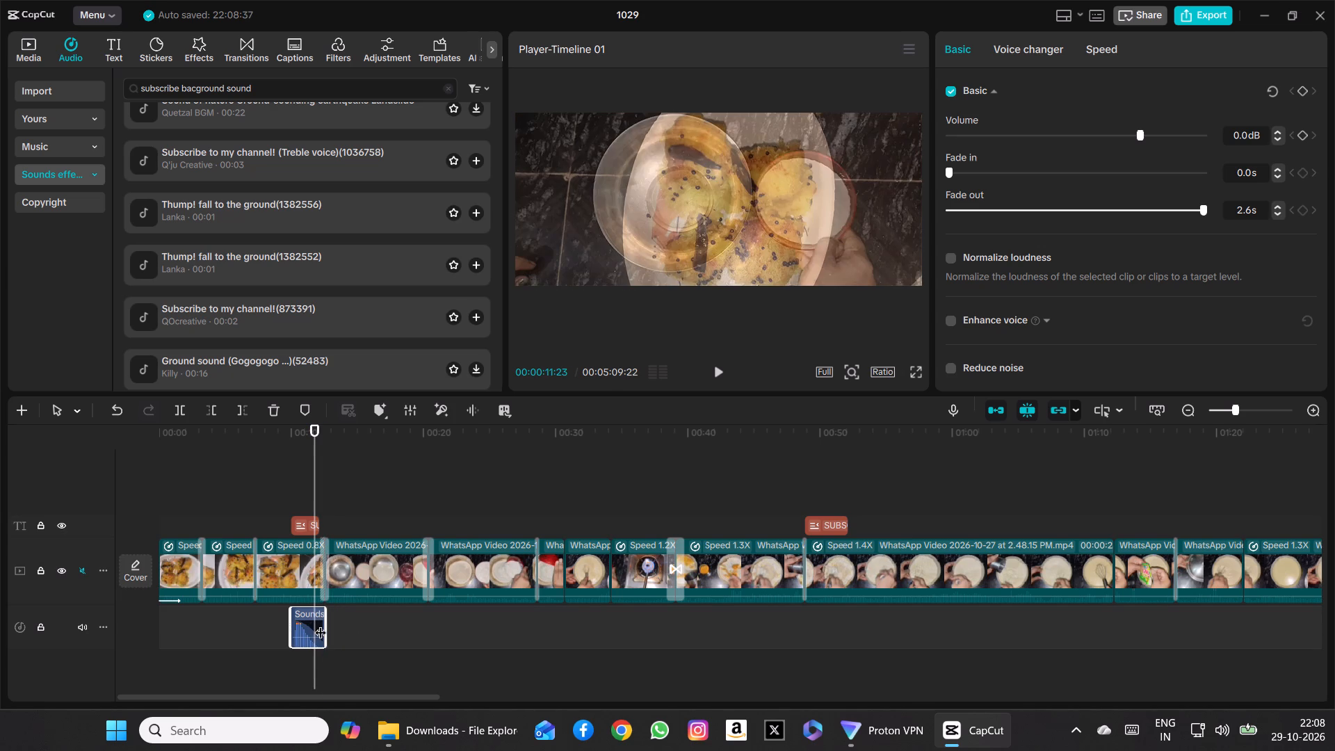
{"action": "scroll", "coordinate": [321, 563], "scroll_direction": "down", "scroll_amount": 1}
{"action": "left_click_drag", "start_coordinate": [316, 486], "coordinate": [279, 494]}
{"action": "left_click", "coordinate": [715, 366]}
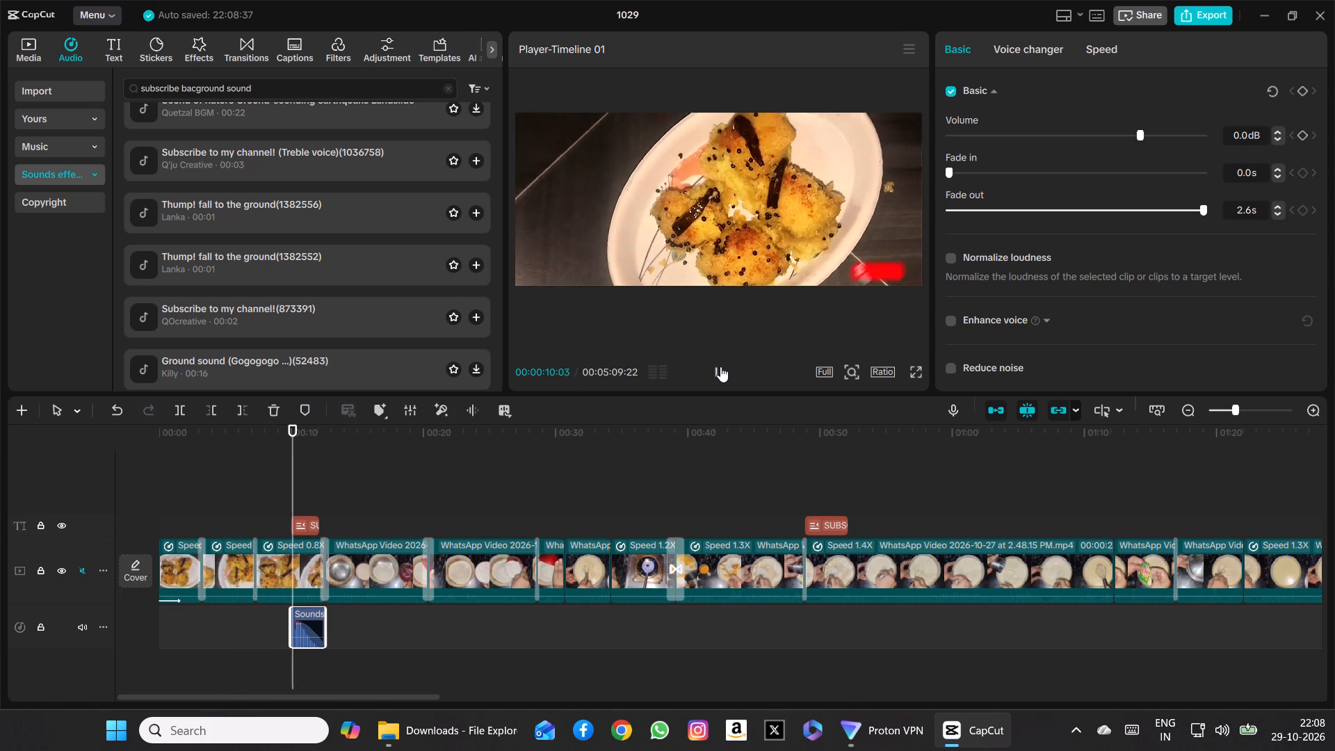
{"action": "left_click", "coordinate": [718, 369]}
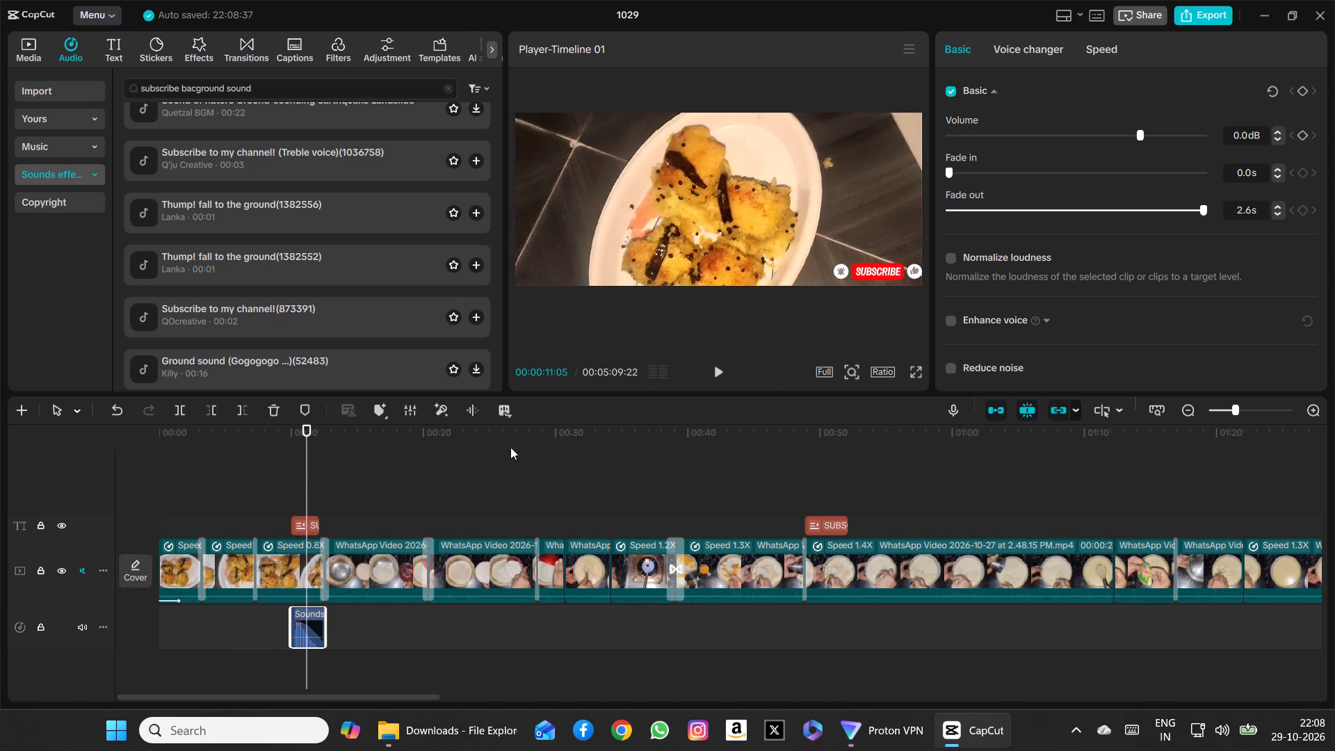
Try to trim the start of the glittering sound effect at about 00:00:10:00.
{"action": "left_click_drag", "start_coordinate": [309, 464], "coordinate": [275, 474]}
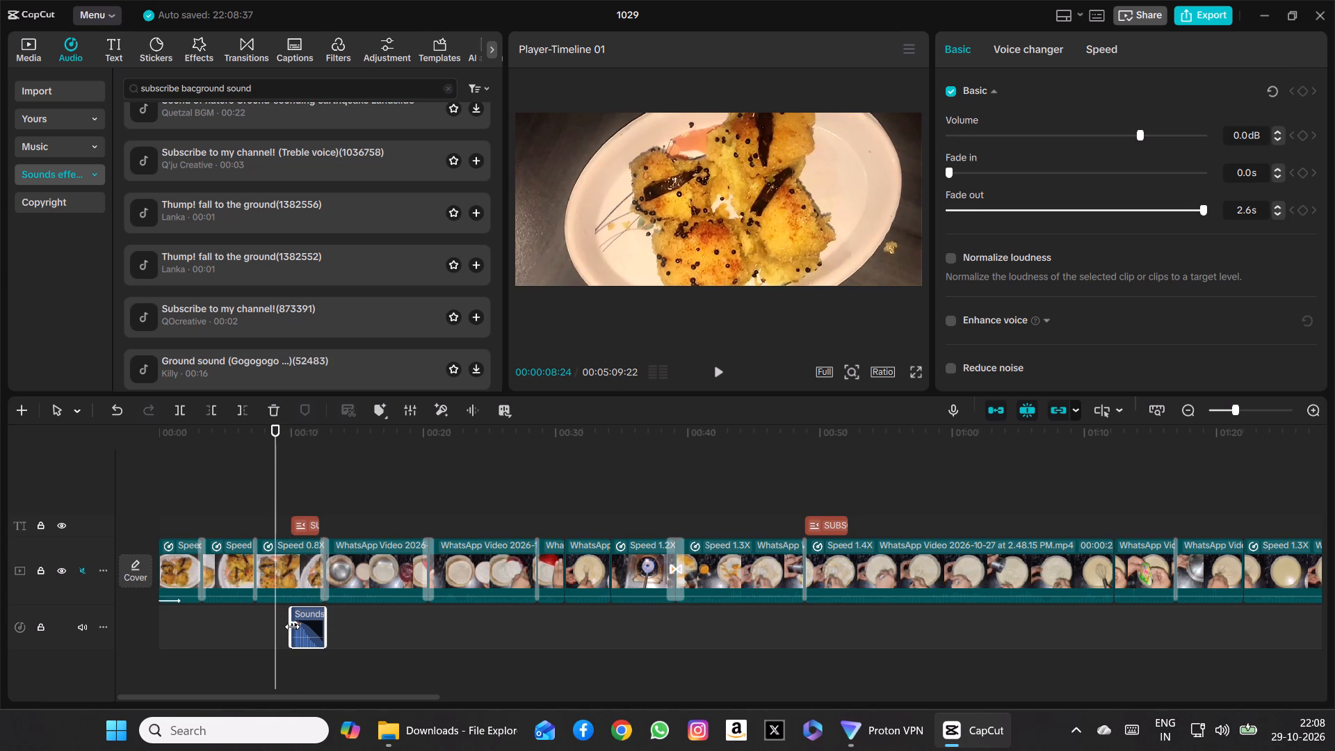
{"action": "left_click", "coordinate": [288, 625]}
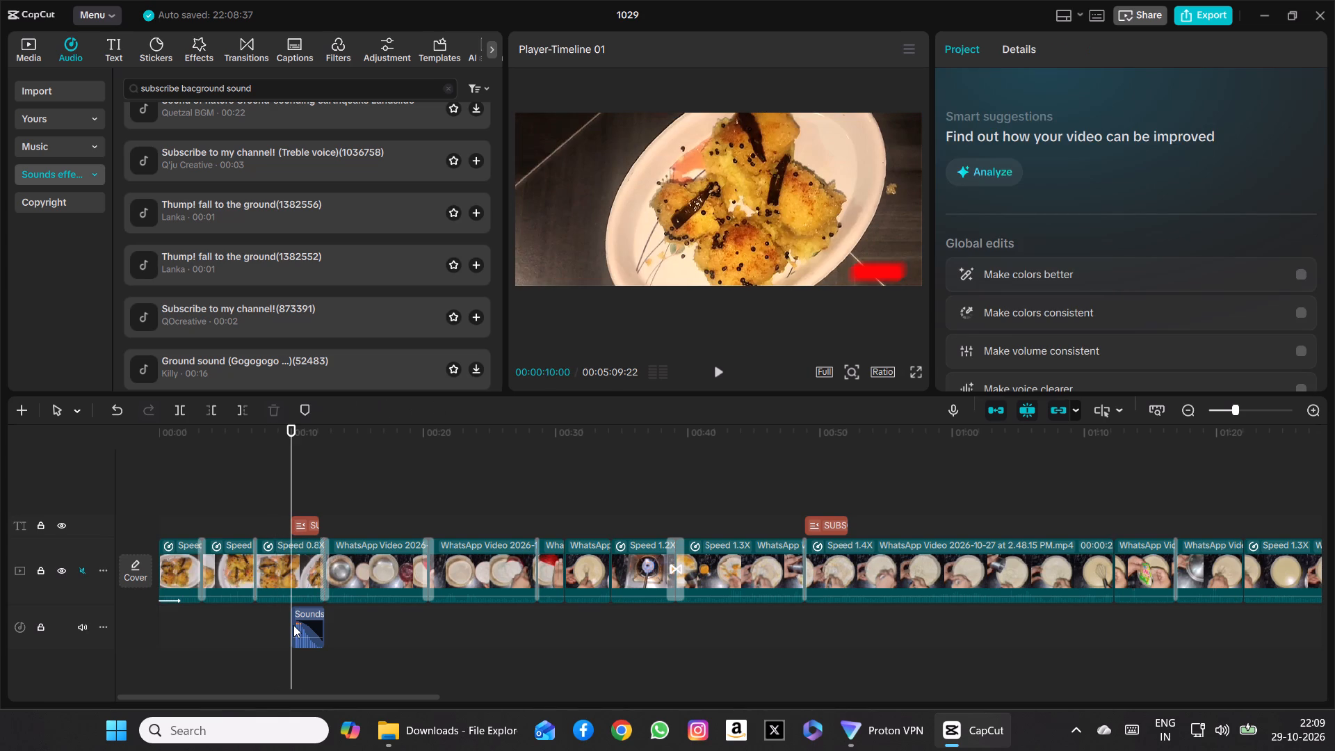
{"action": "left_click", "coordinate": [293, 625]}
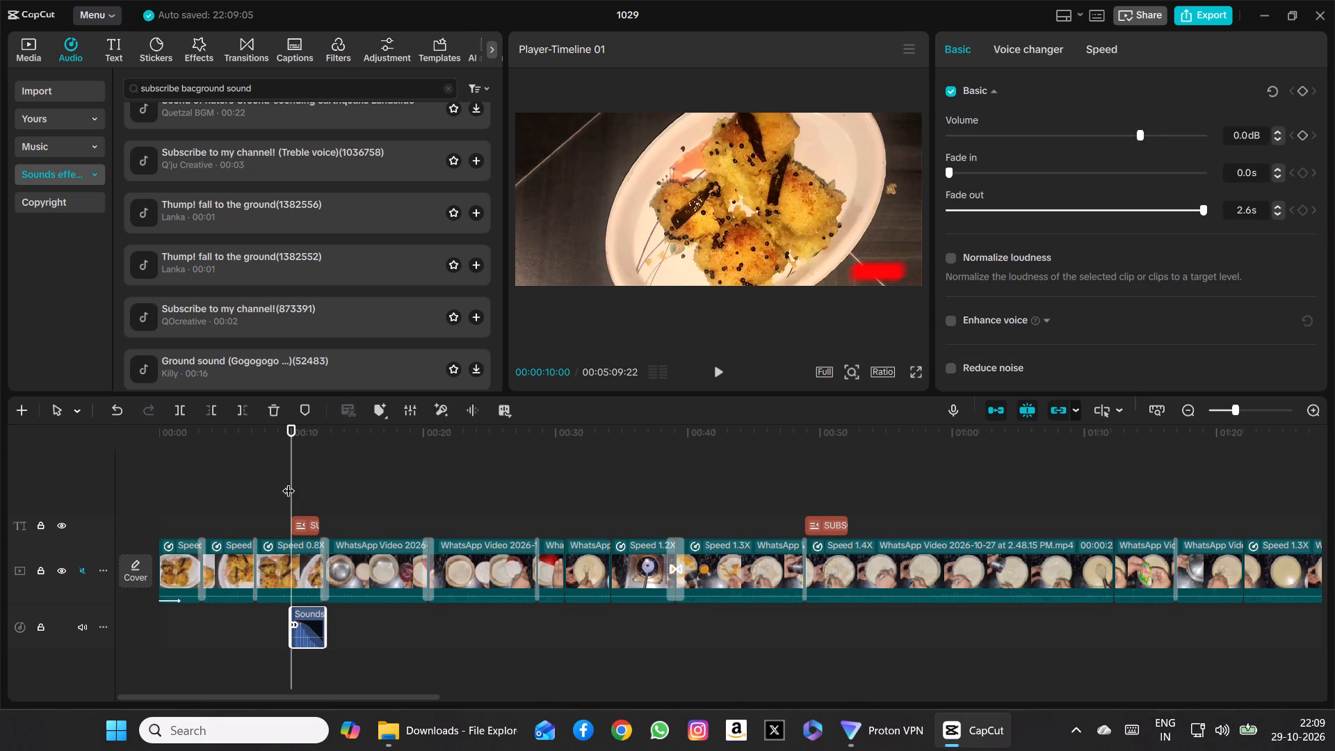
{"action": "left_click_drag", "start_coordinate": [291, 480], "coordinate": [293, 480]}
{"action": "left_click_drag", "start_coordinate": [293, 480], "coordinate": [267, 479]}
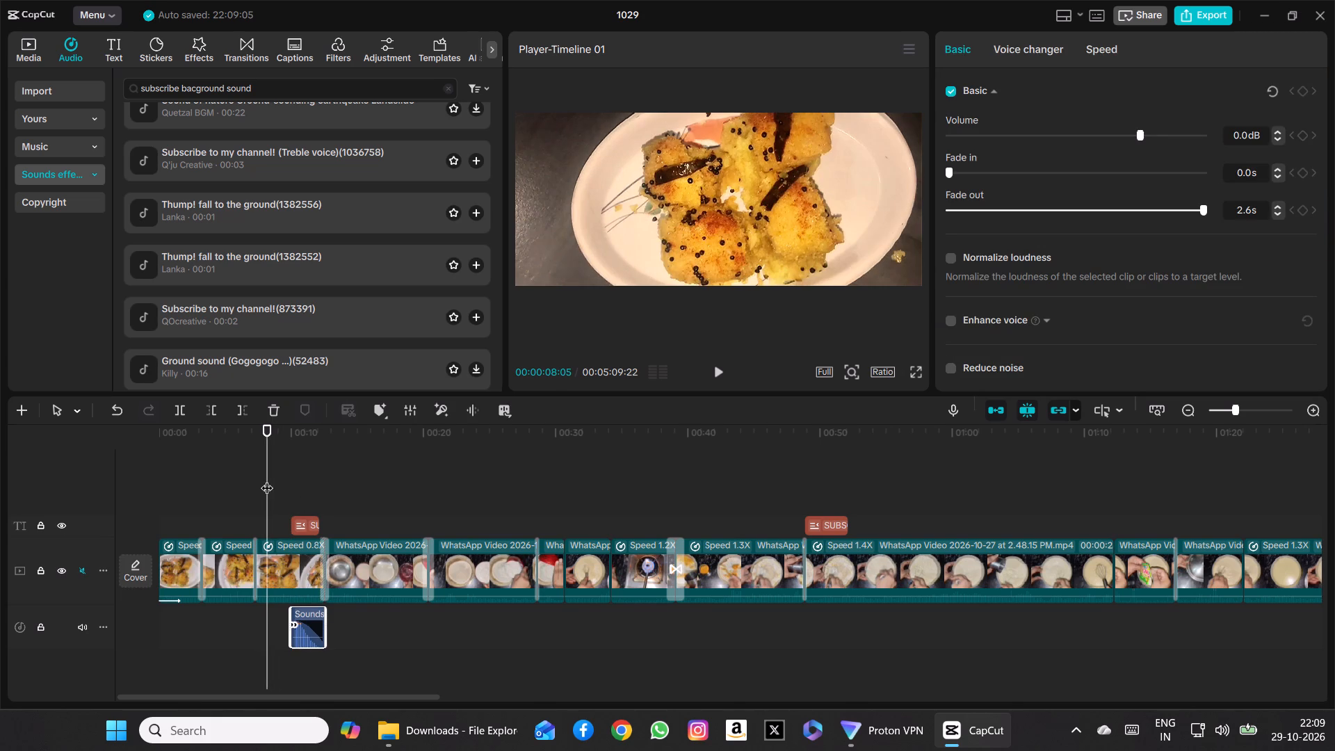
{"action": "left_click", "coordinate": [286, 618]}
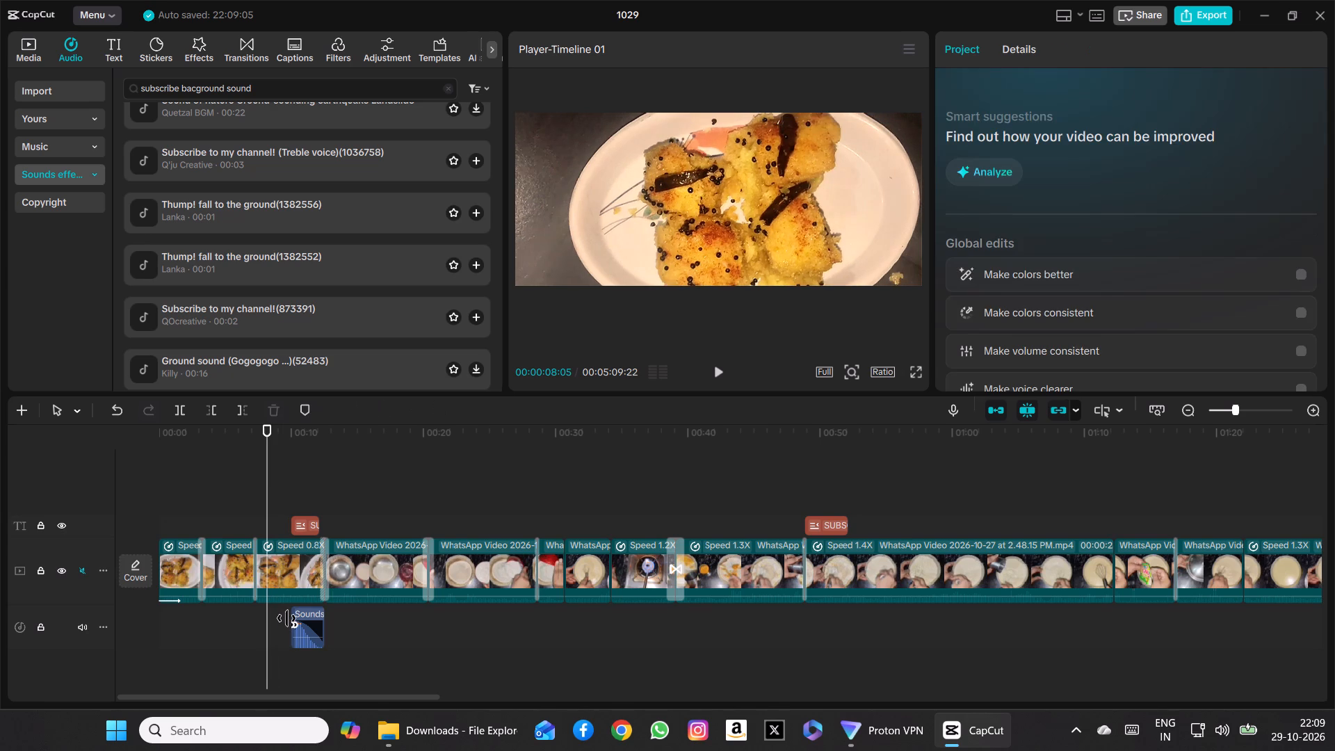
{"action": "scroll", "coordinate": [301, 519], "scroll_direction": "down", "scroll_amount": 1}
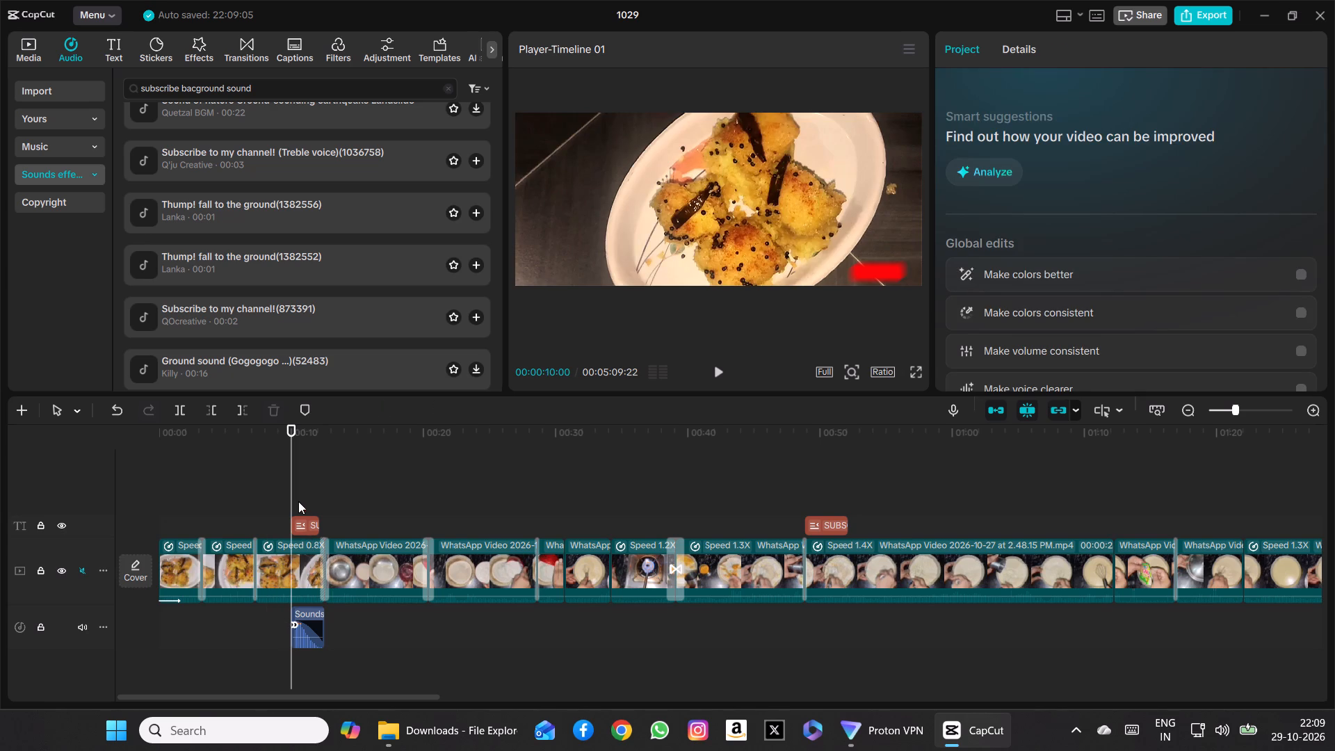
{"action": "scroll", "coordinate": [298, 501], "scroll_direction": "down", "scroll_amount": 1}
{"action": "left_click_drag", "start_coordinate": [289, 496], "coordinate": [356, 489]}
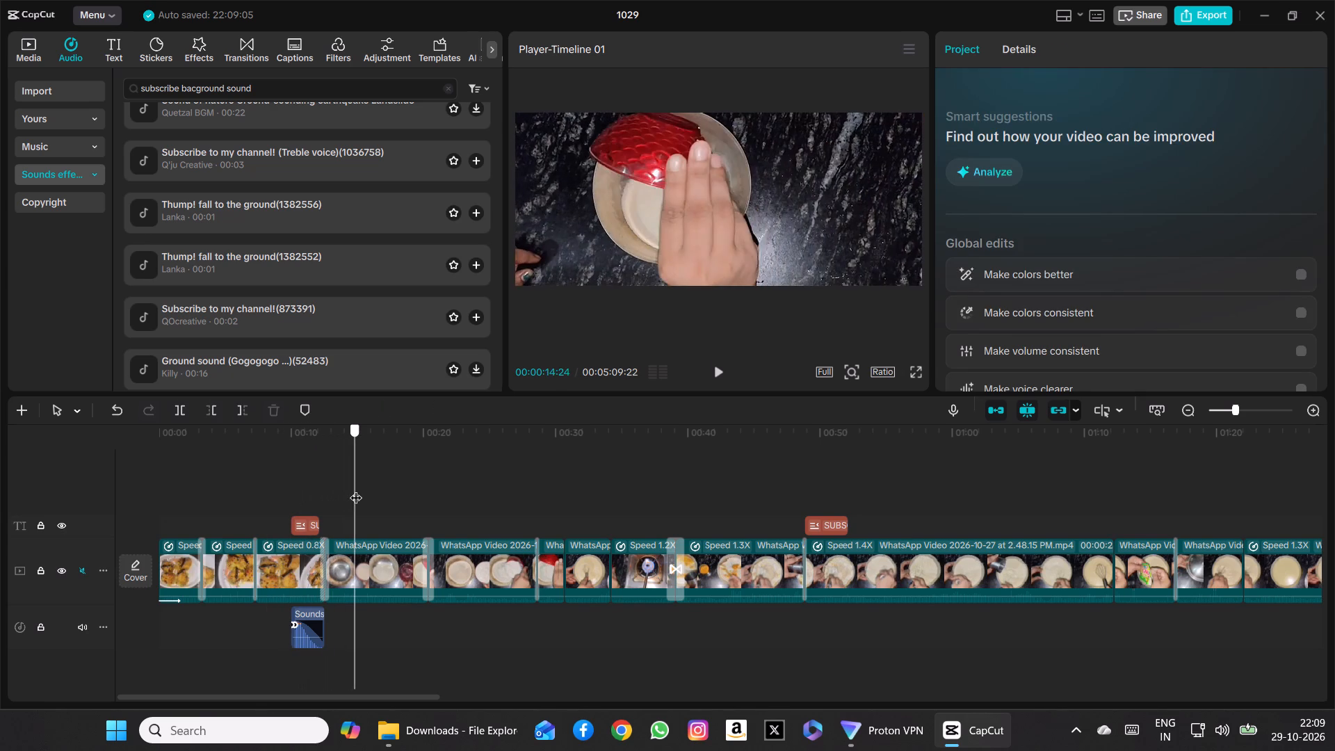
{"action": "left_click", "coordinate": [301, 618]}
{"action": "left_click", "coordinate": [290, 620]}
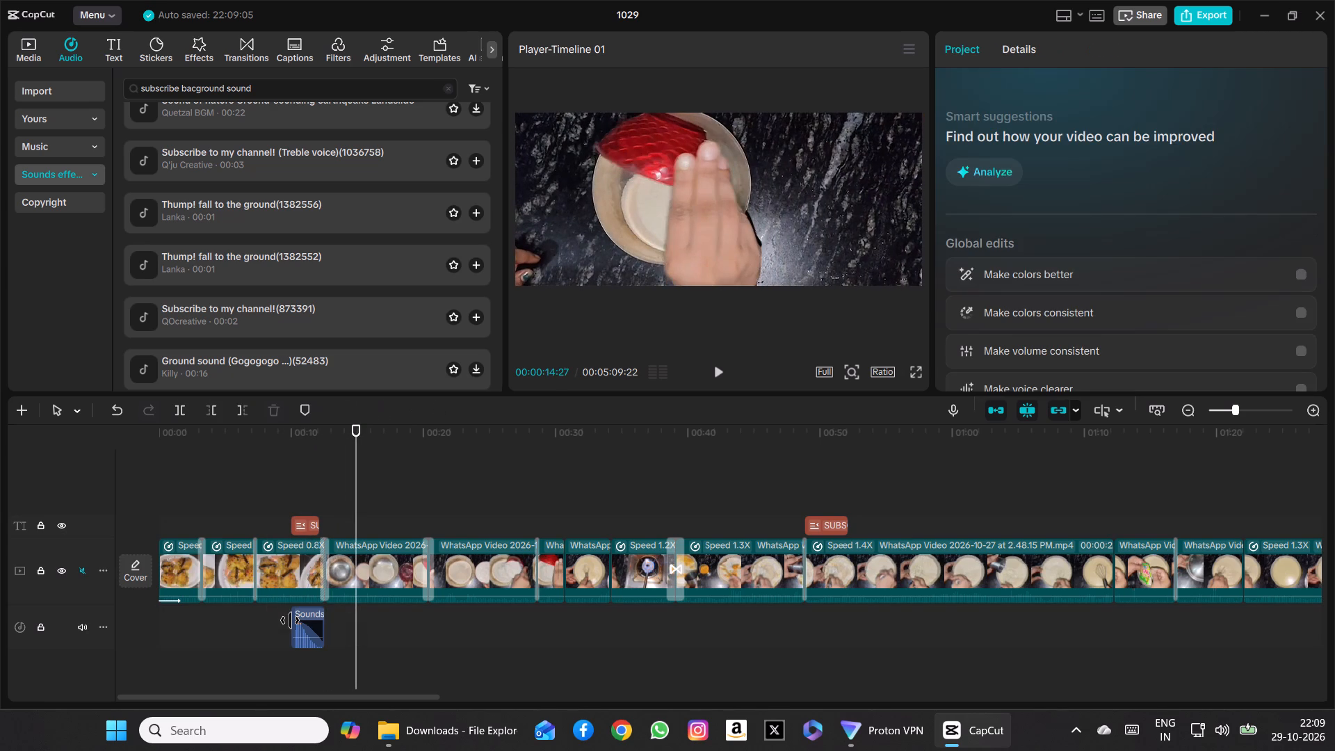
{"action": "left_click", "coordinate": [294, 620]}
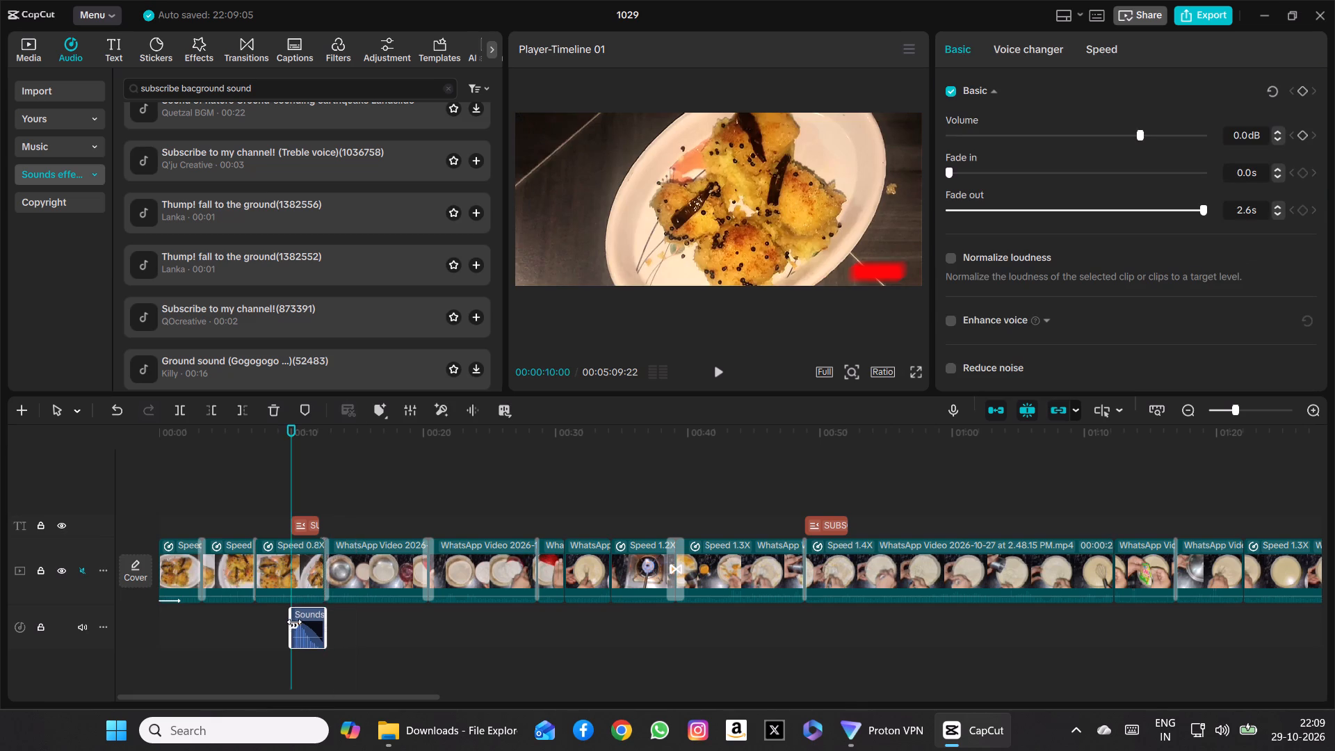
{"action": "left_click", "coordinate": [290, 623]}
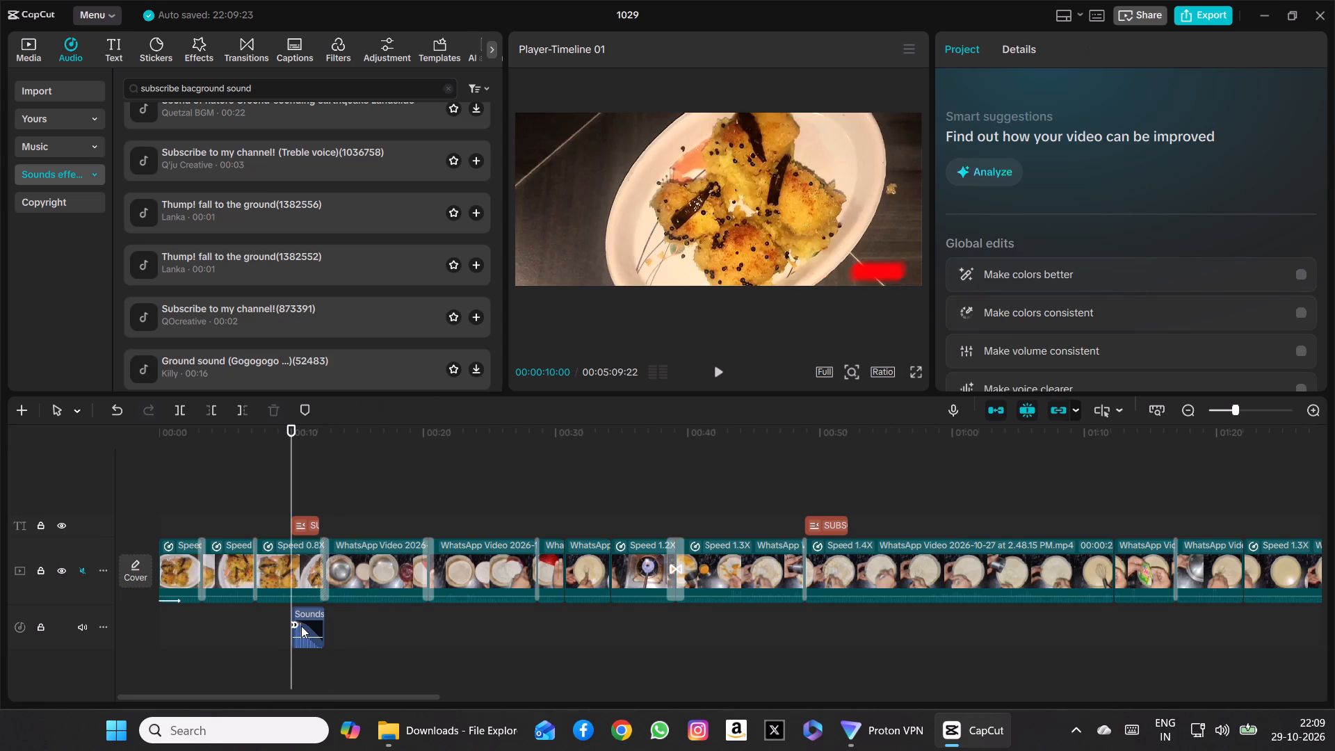
Split the glittering sound effect at 00:00:10:16, delete the part before the cut, and play back the result.
{"action": "scroll", "coordinate": [305, 518], "scroll_direction": "down", "scroll_amount": 1}
{"action": "left_click_drag", "start_coordinate": [292, 499], "coordinate": [294, 499]}
{"action": "left_click_drag", "start_coordinate": [294, 499], "coordinate": [298, 499]}
{"action": "scroll", "coordinate": [282, 469], "scroll_direction": "up", "scroll_amount": 8, "text": "ctrl"}
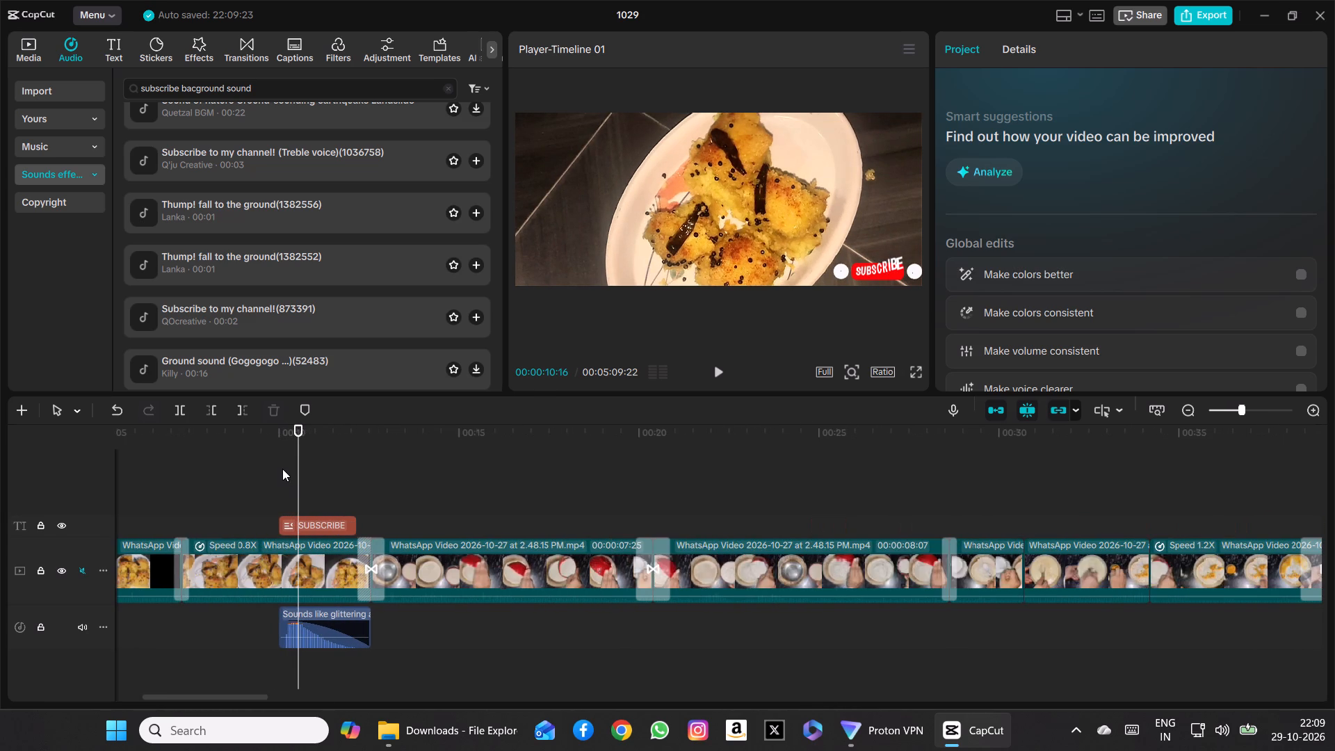
{"action": "left_click", "coordinate": [186, 403]}
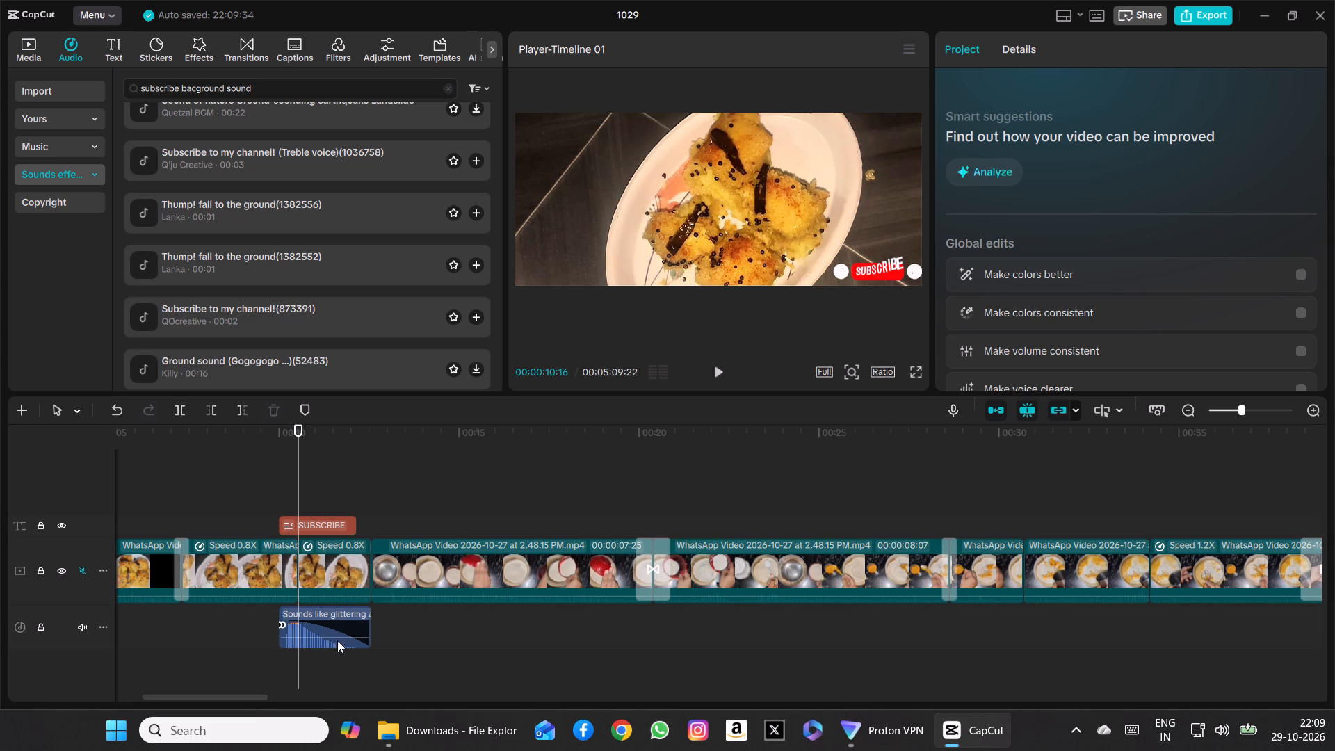
{"action": "left_click", "coordinate": [116, 415]}
{"action": "left_click", "coordinate": [343, 627]}
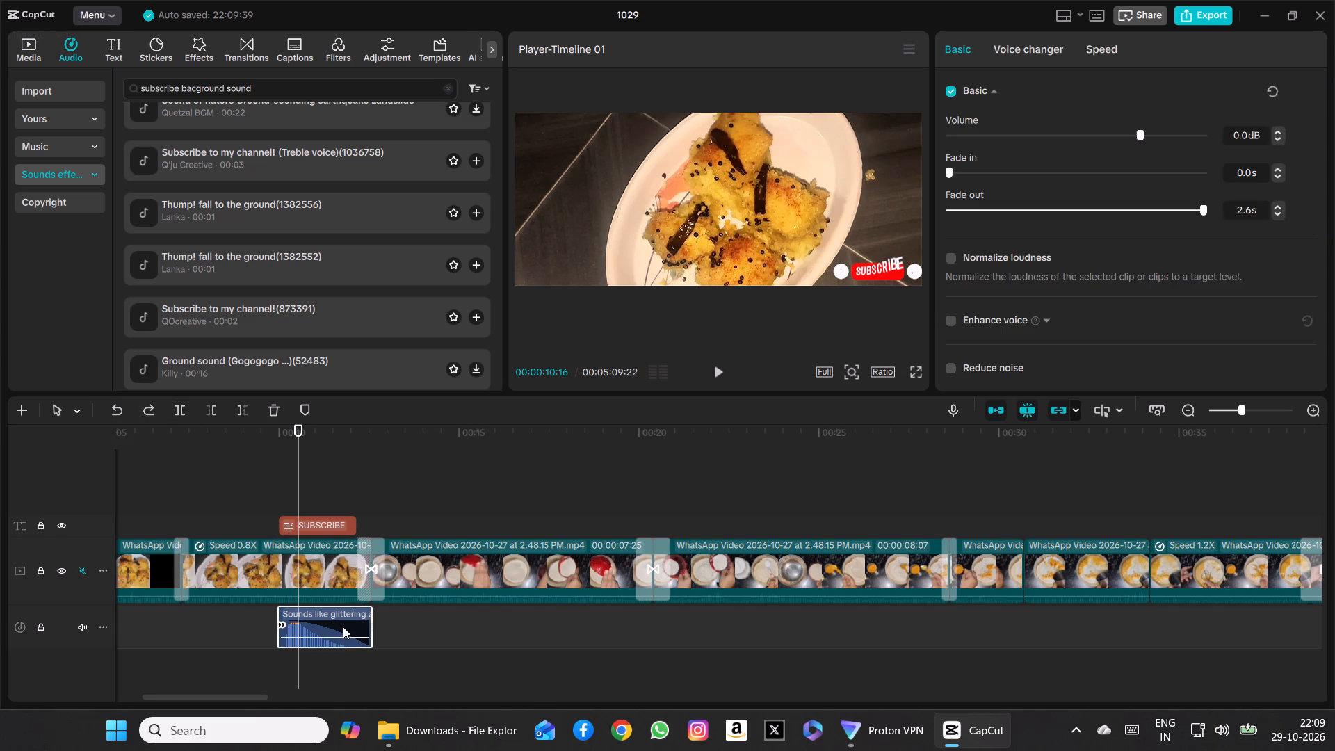
{"action": "left_click", "coordinate": [184, 405]}
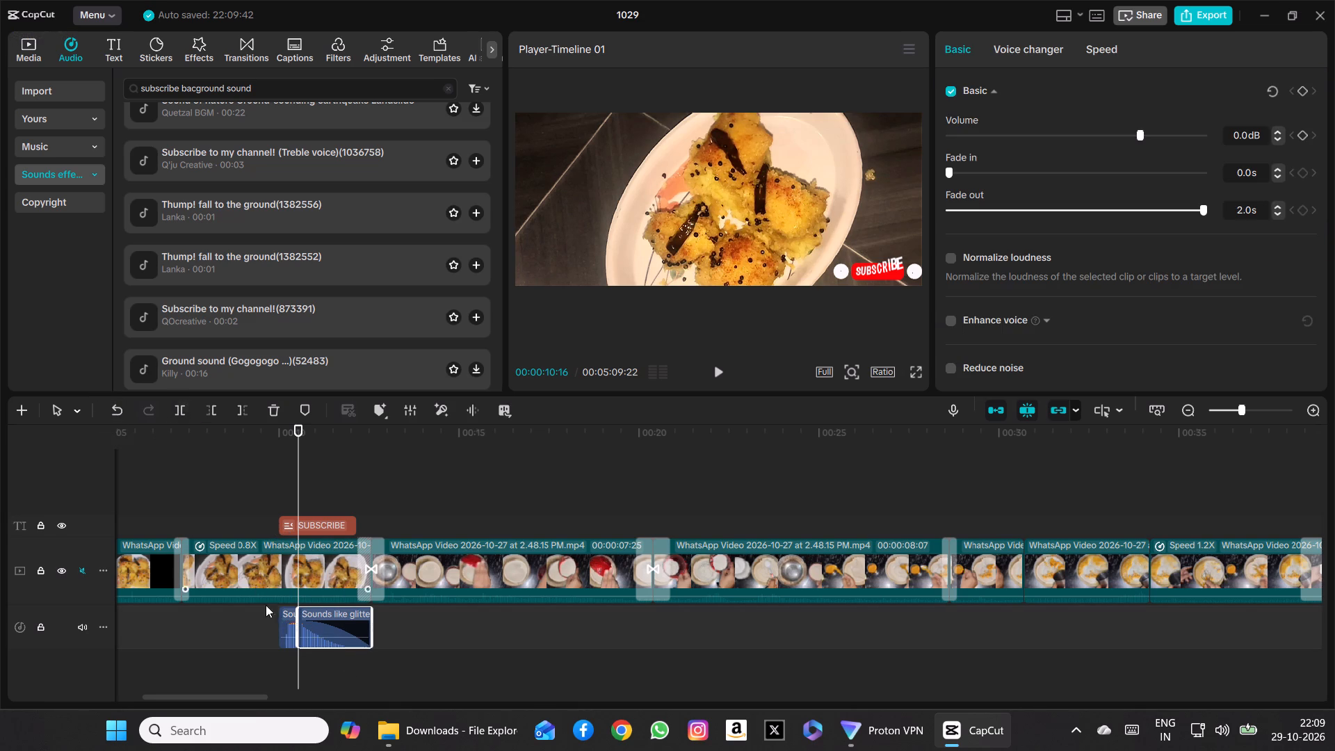
{"action": "left_click", "coordinate": [289, 634]}
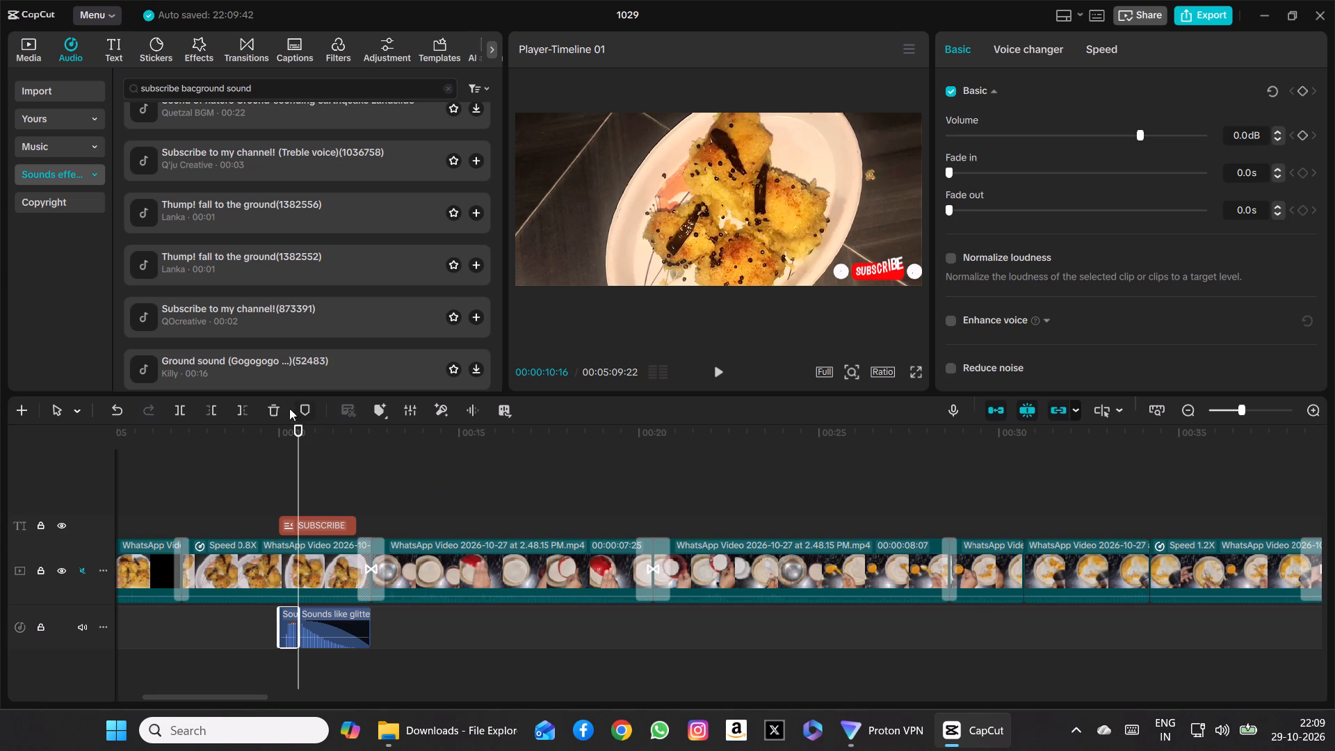
{"action": "left_click", "coordinate": [271, 403]}
{"action": "left_click_drag", "start_coordinate": [298, 474], "coordinate": [257, 473]}
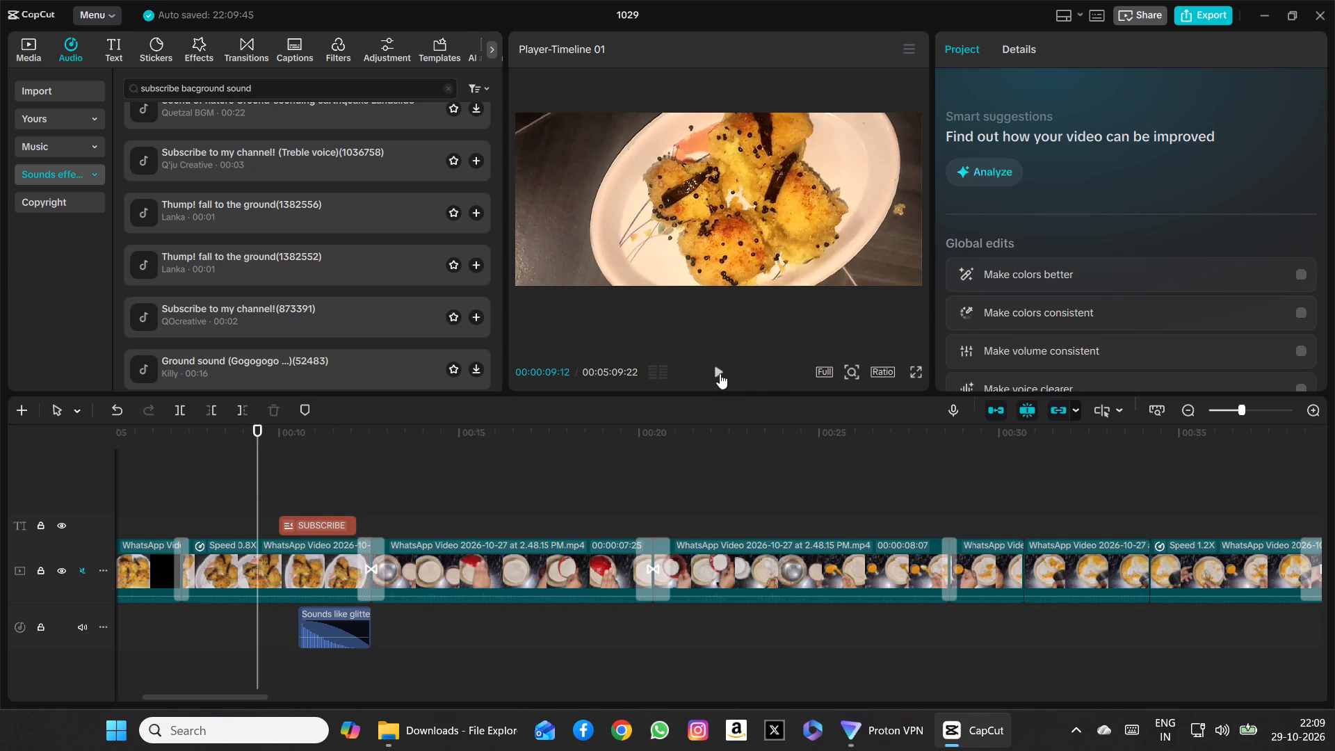
{"action": "left_click", "coordinate": [720, 371]}
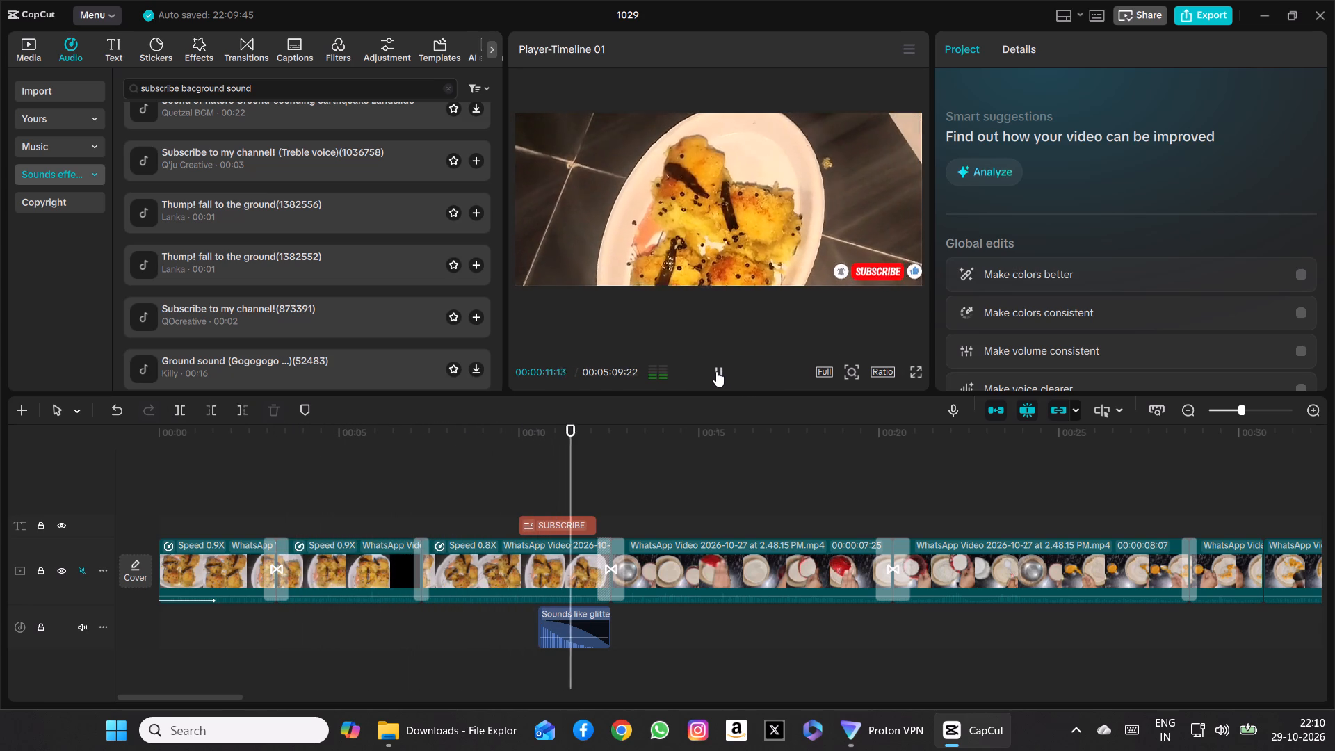
{"action": "left_click", "coordinate": [716, 371]}
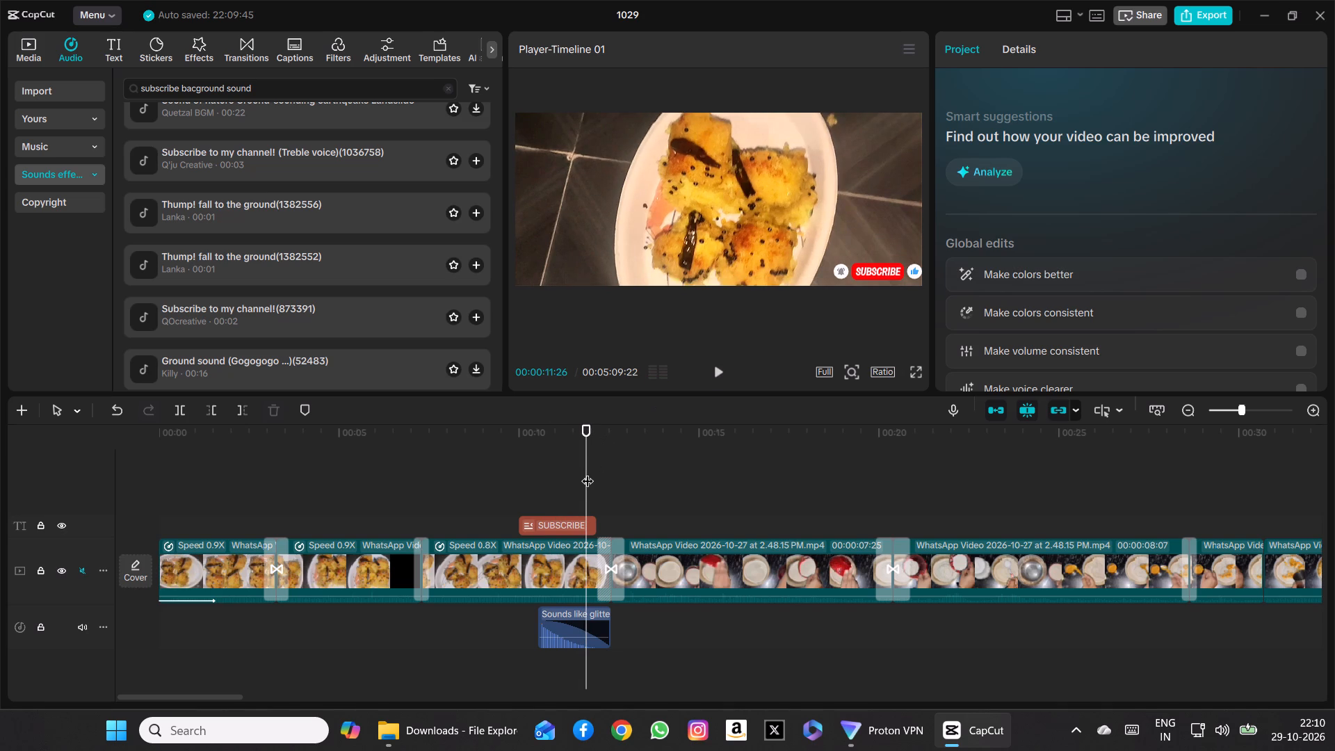
Preview the two "Thump! fall to the ground" sound effects and the grinding coffee beans sound, comparing them for the subscribe overlay.
{"action": "left_click_drag", "start_coordinate": [588, 472], "coordinate": [489, 487]}
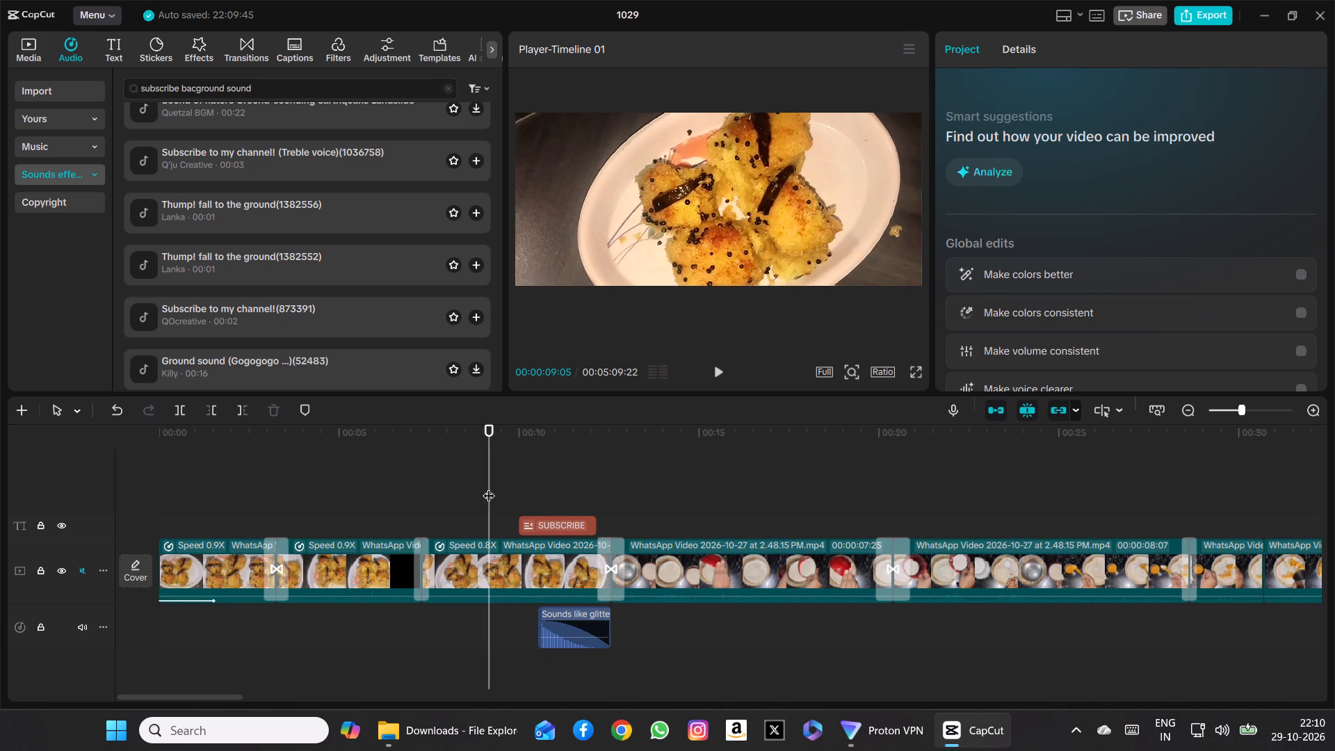
{"action": "left_click", "coordinate": [336, 213]}
{"action": "left_click", "coordinate": [152, 210]}
{"action": "double_click", "coordinate": [152, 210]}
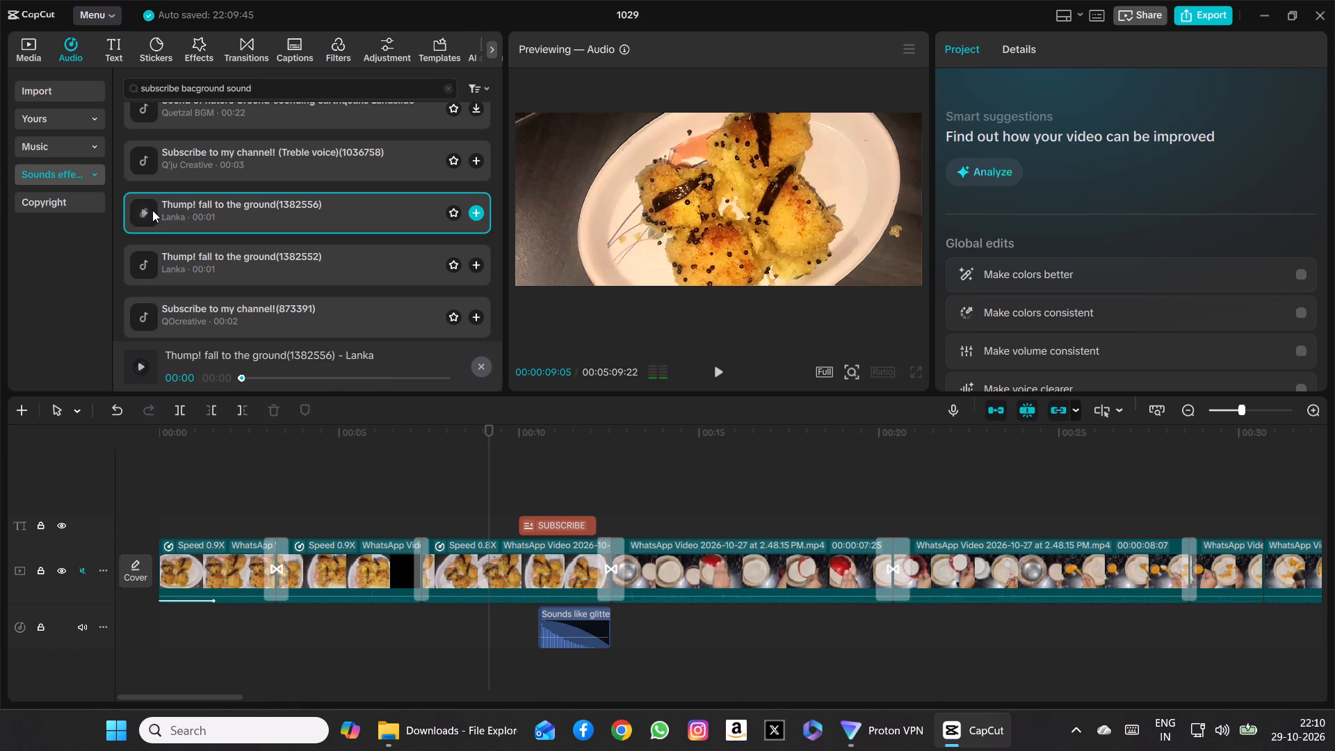
{"action": "double_click", "coordinate": [145, 258]}
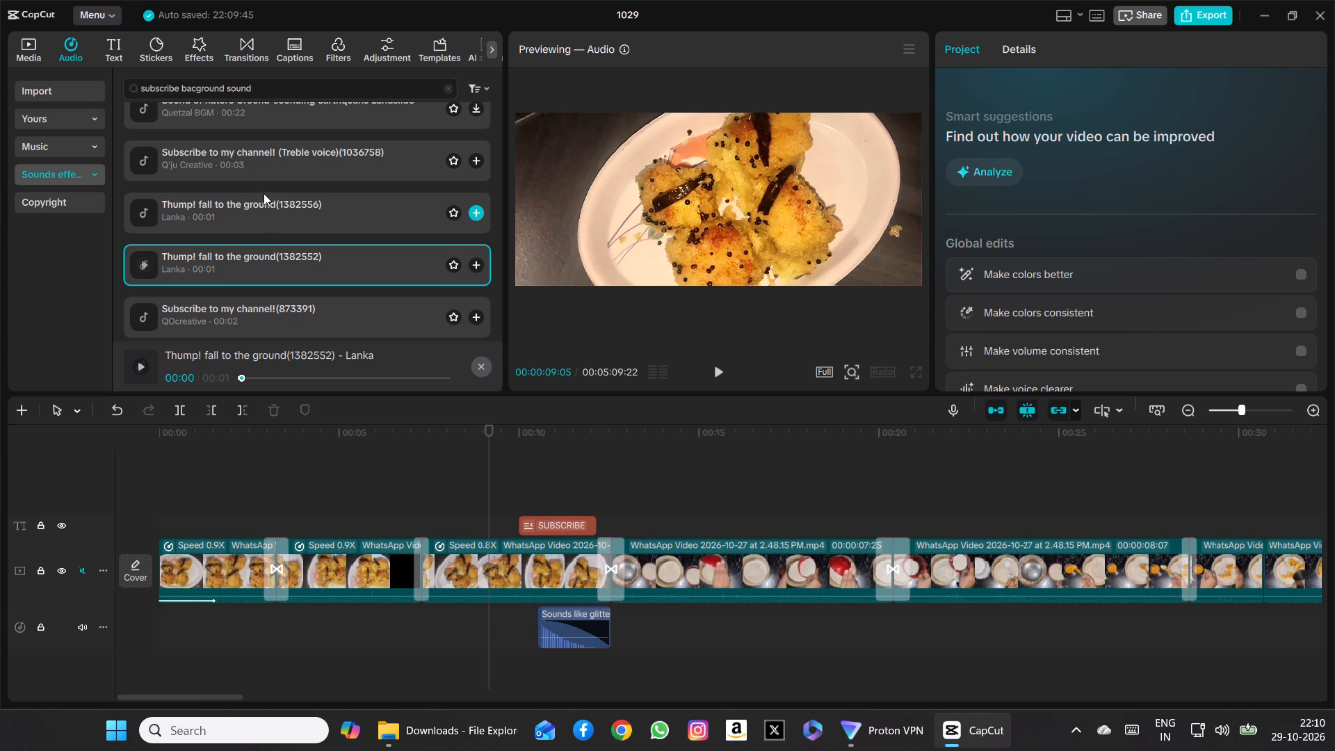
{"action": "scroll", "coordinate": [264, 193], "scroll_direction": "down", "scroll_amount": 1}
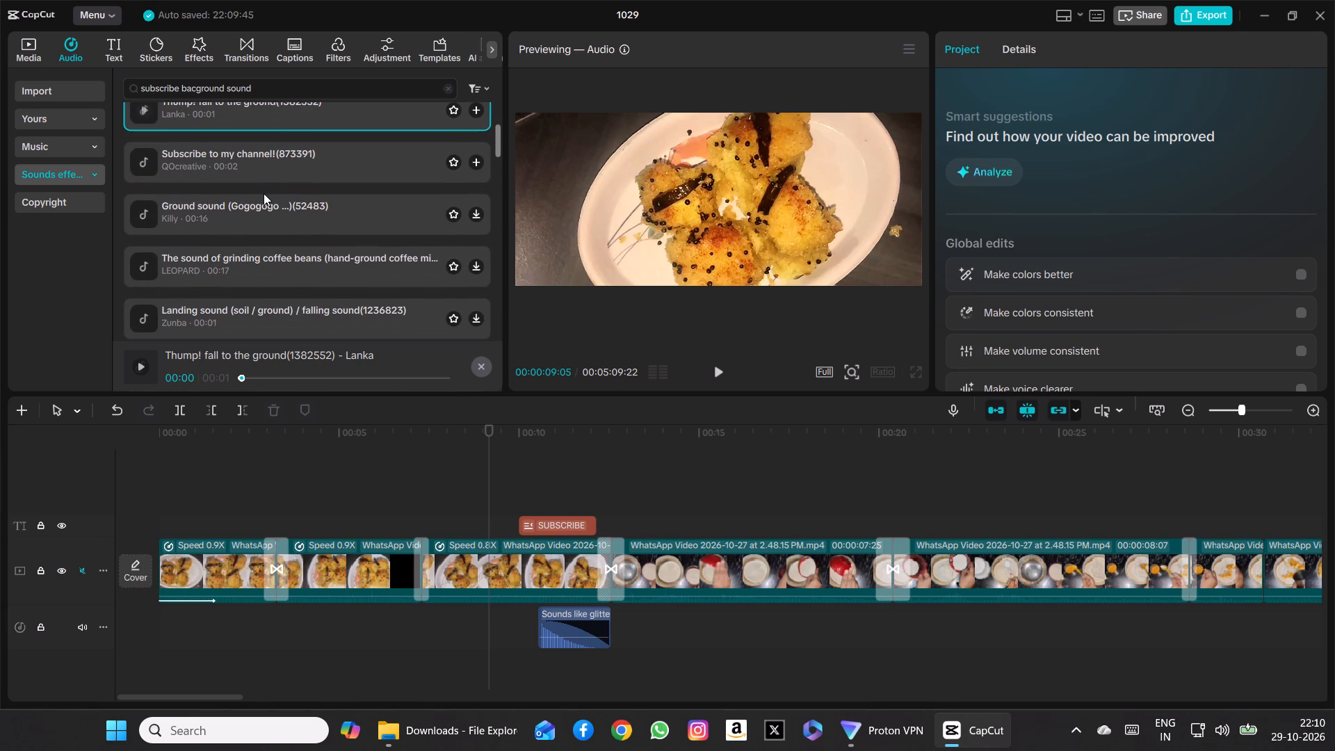
{"action": "scroll", "coordinate": [264, 193], "scroll_direction": "down", "scroll_amount": 1}
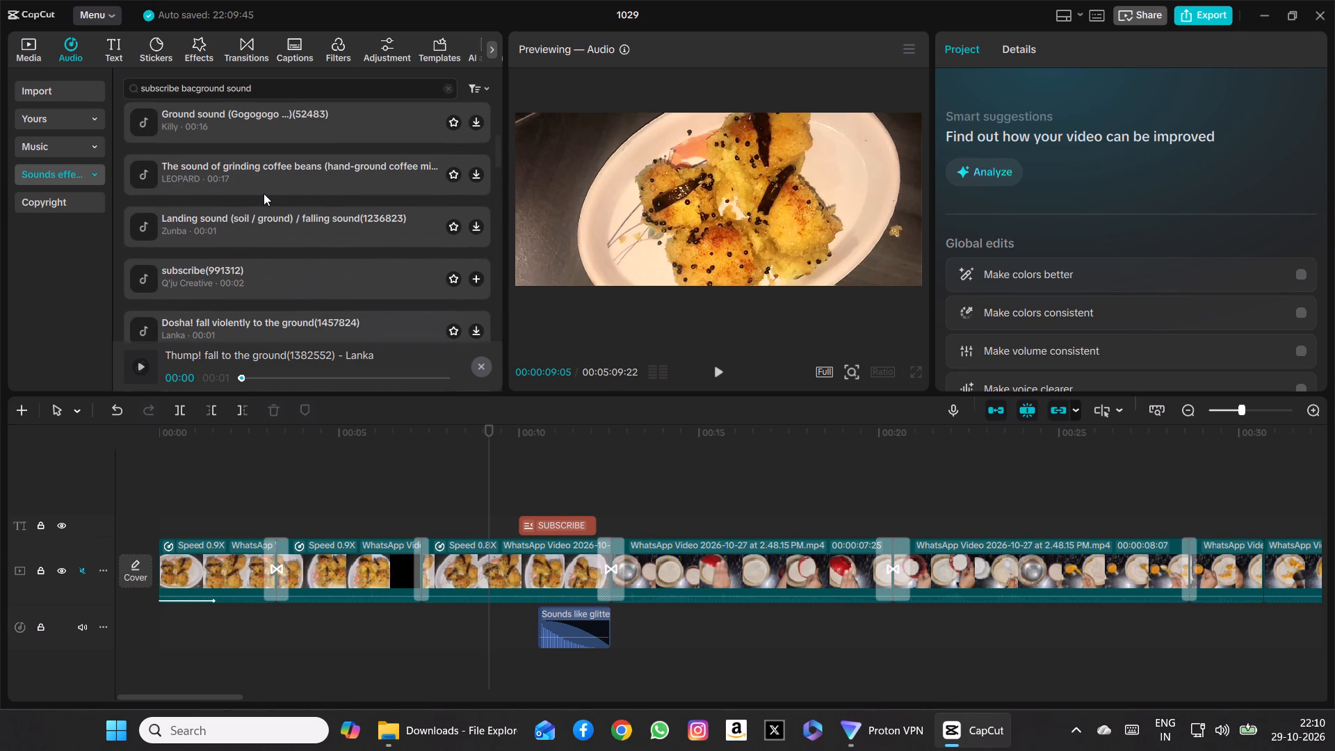
{"action": "scroll", "coordinate": [264, 193], "scroll_direction": "down", "scroll_amount": 1}
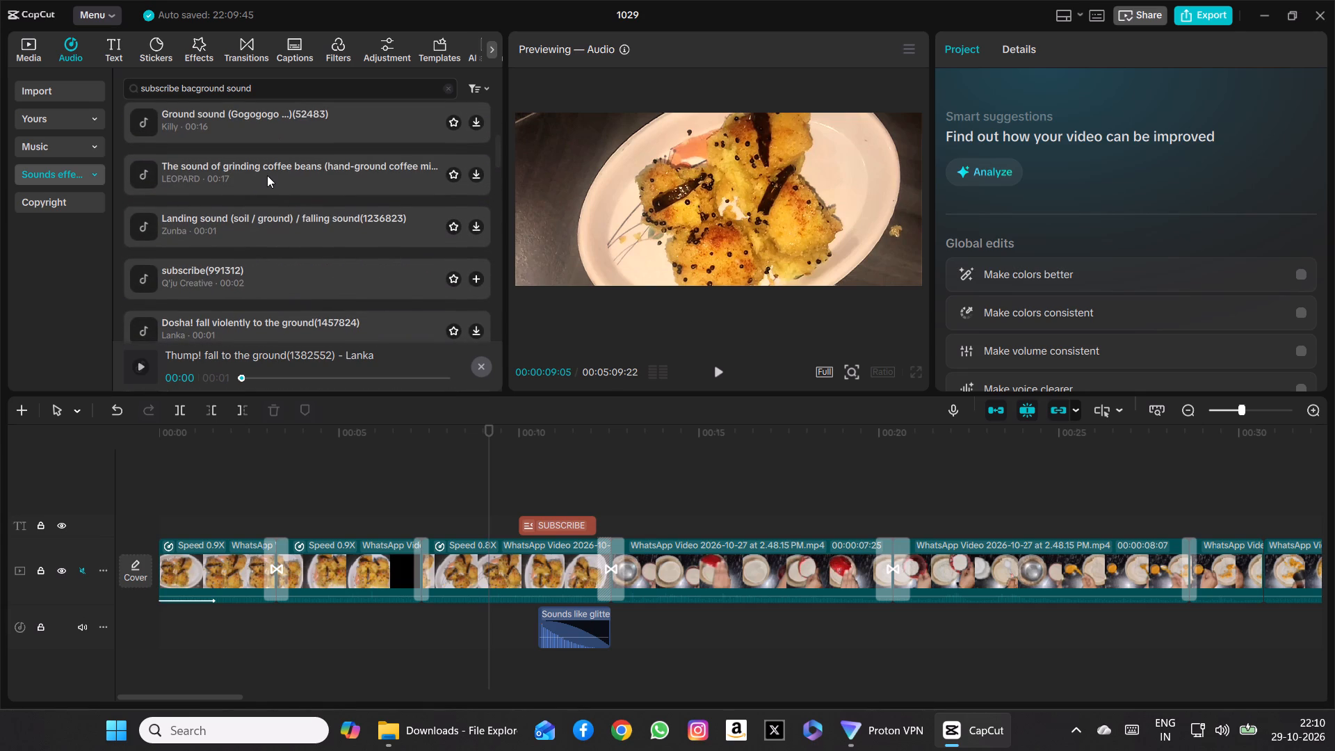
{"action": "double_click", "coordinate": [267, 175]}
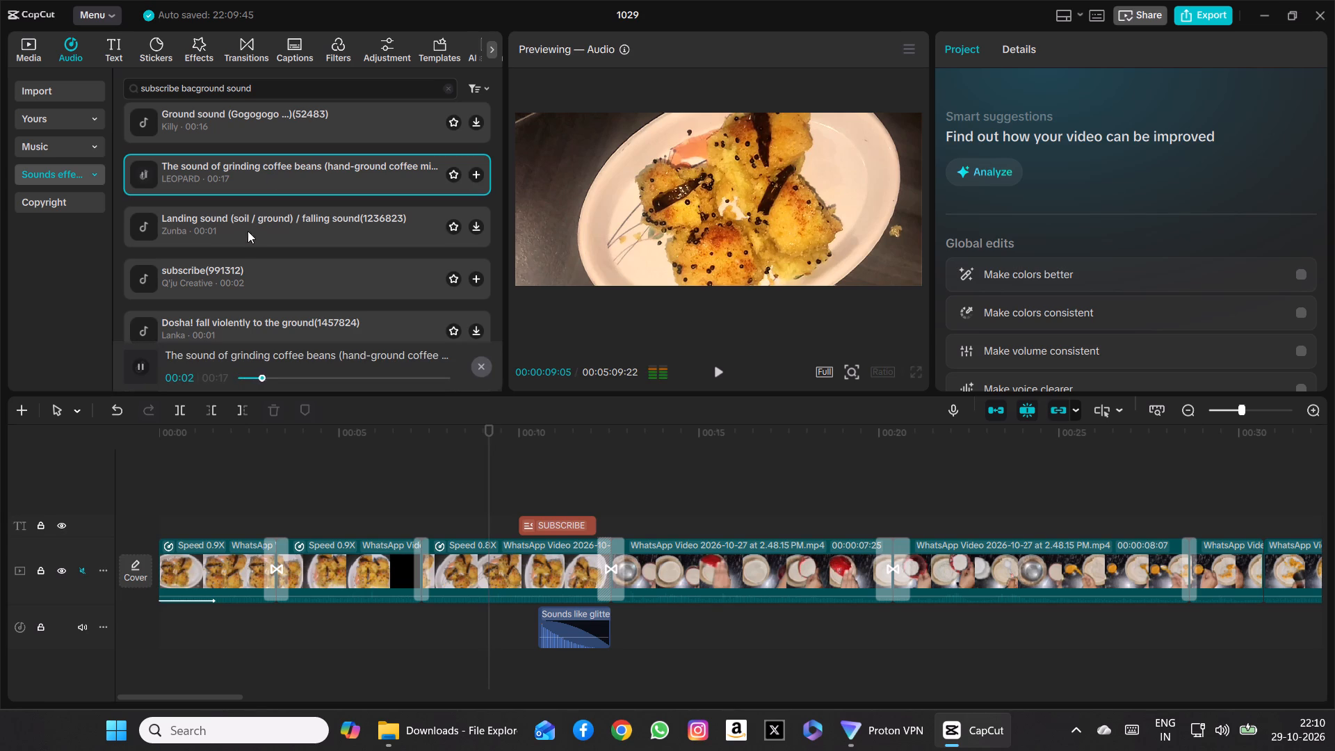
{"action": "scroll", "coordinate": [275, 178], "scroll_direction": "up", "scroll_amount": 1}
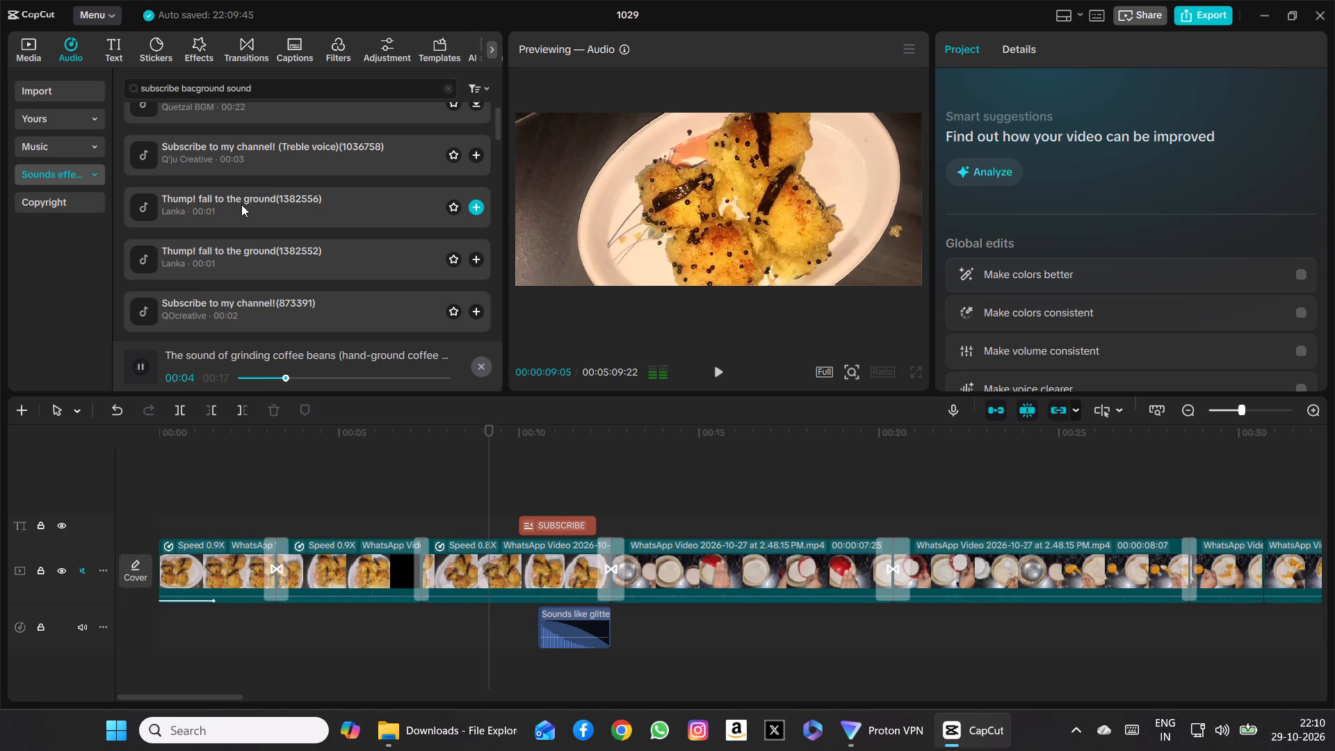
{"action": "double_click", "coordinate": [241, 204]}
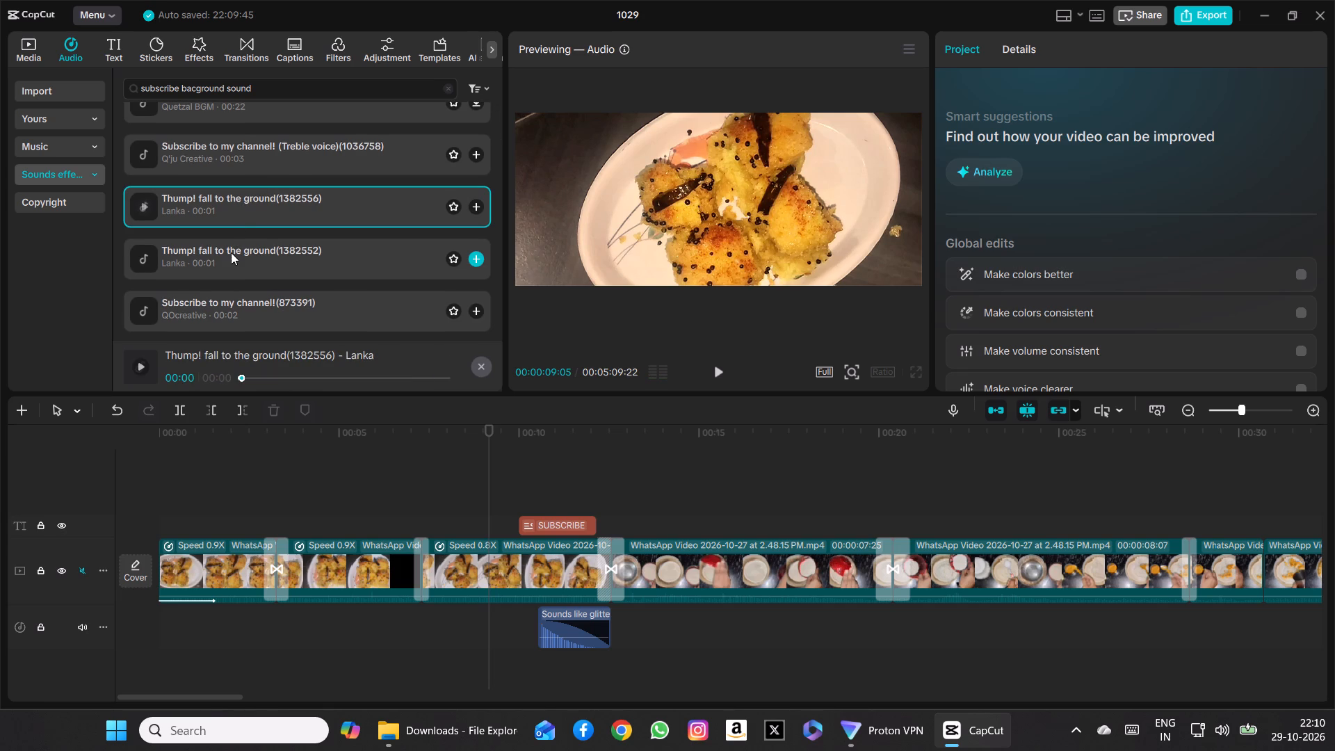
{"action": "double_click", "coordinate": [231, 252]}
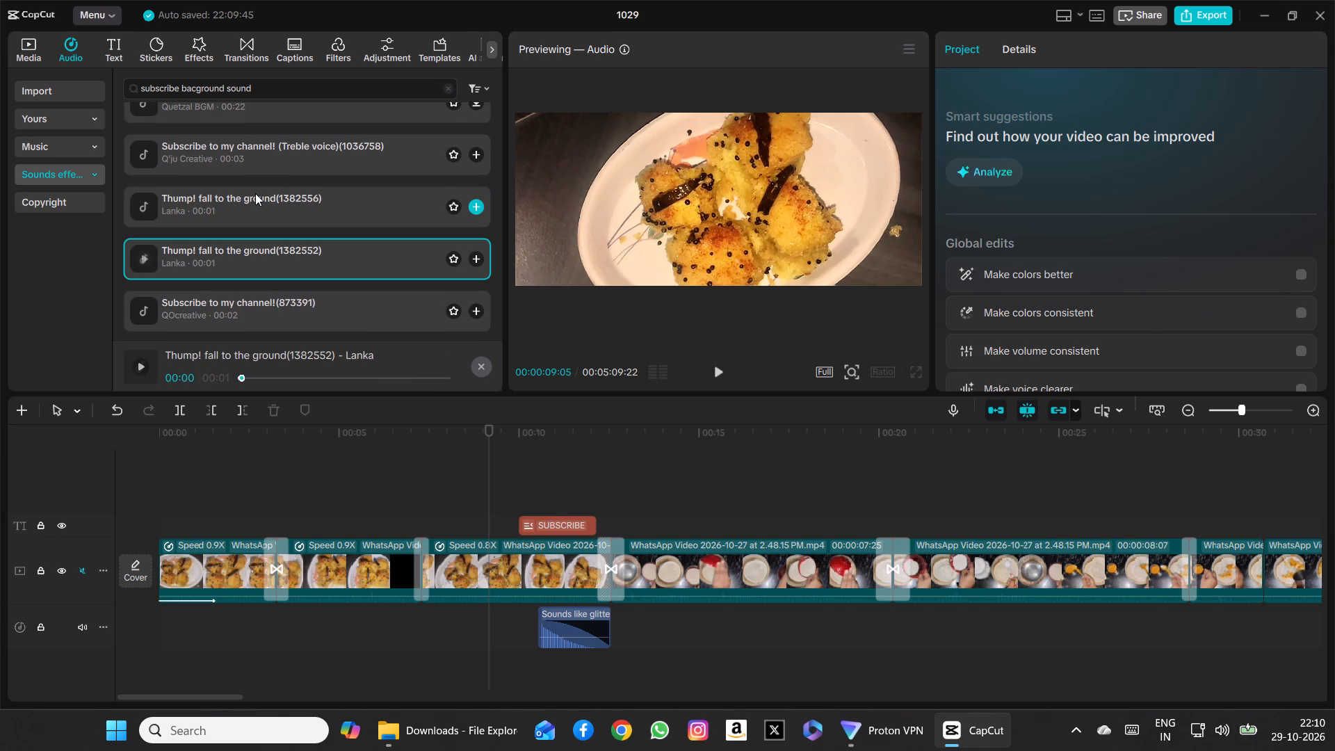
{"action": "double_click", "coordinate": [255, 193]}
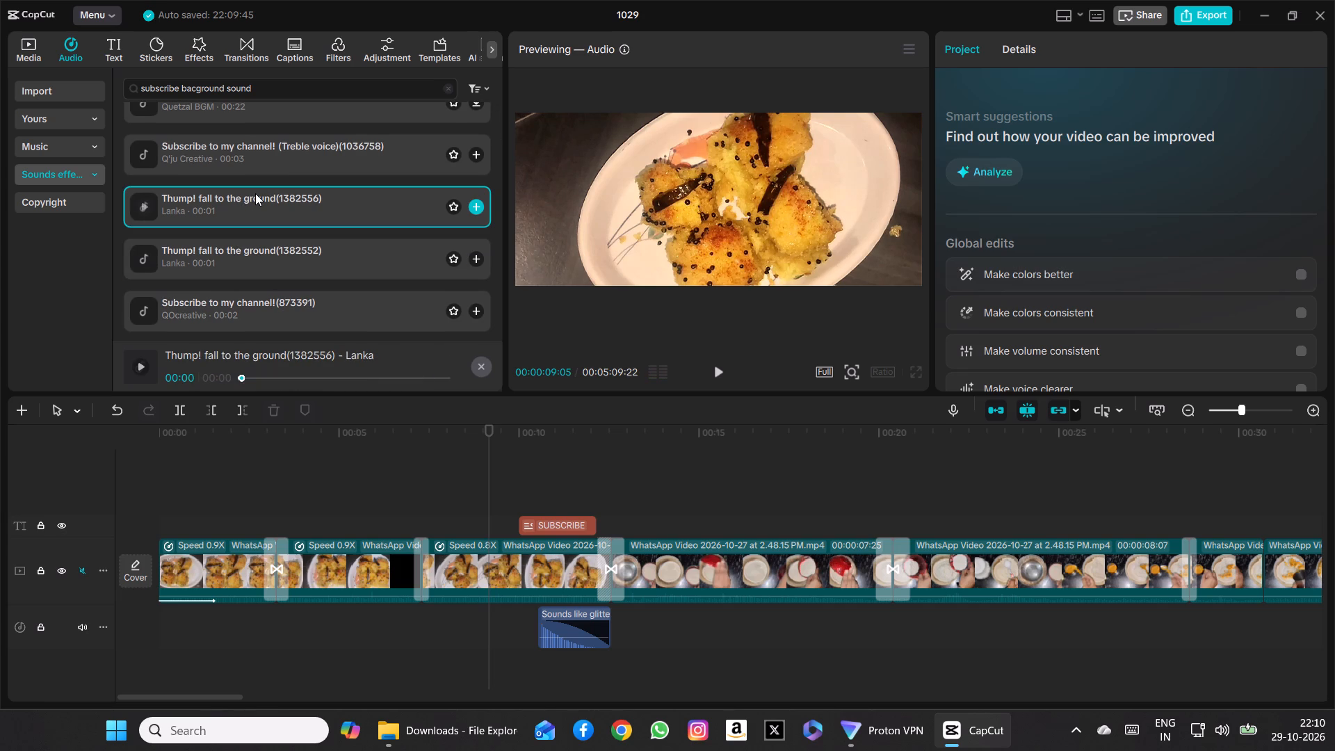
{"action": "scroll", "coordinate": [255, 193], "scroll_direction": "up", "scroll_amount": 1}
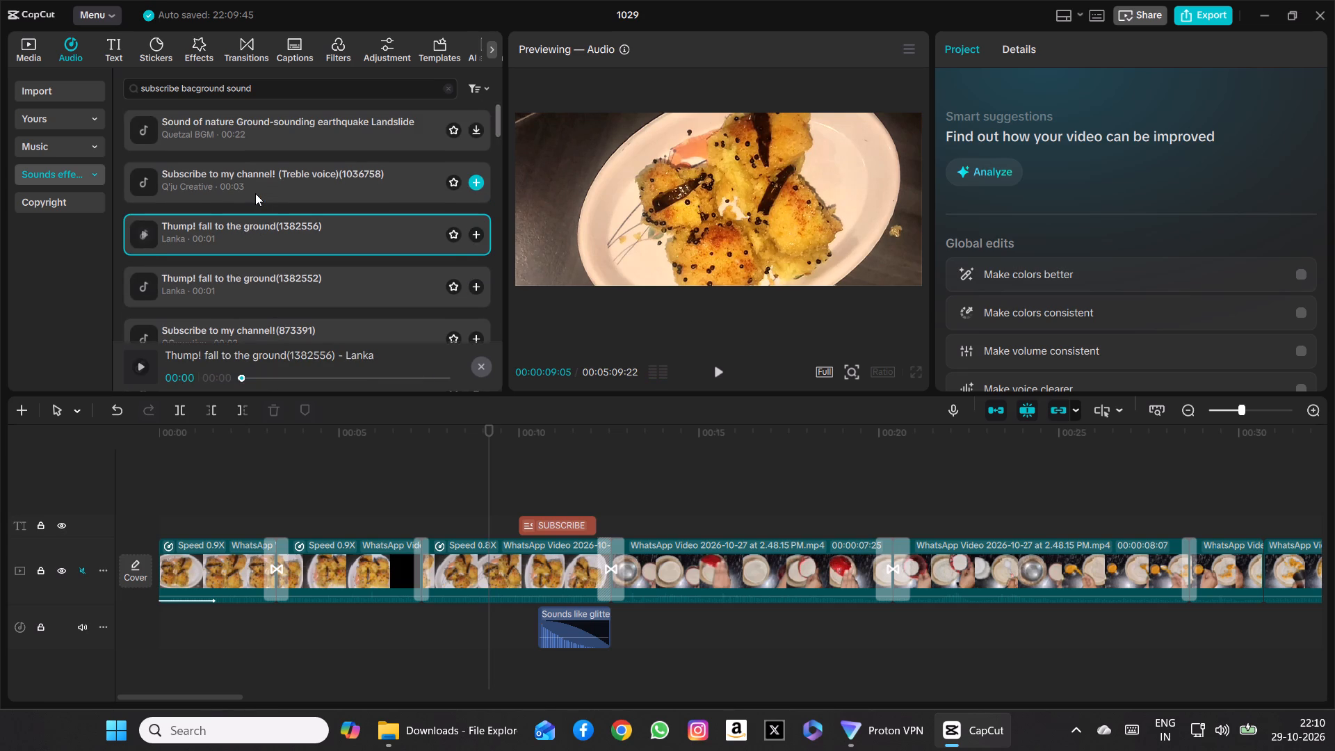
Add the "Thump! fall to the ground(1382556)" effect at 00:00:10:00, directly before the glittering sound, and play back the overlay section.
{"action": "left_click", "coordinate": [471, 228]}
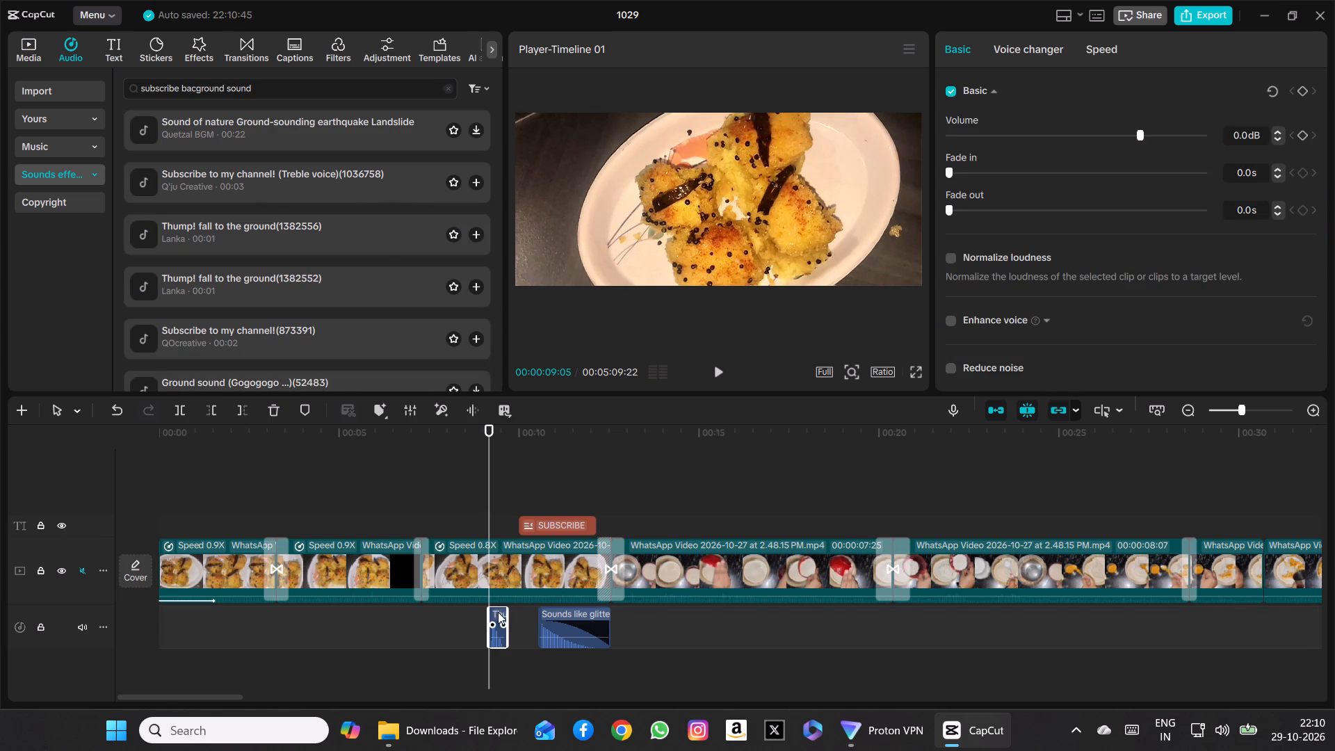
{"action": "left_click_drag", "start_coordinate": [498, 611], "coordinate": [529, 609]}
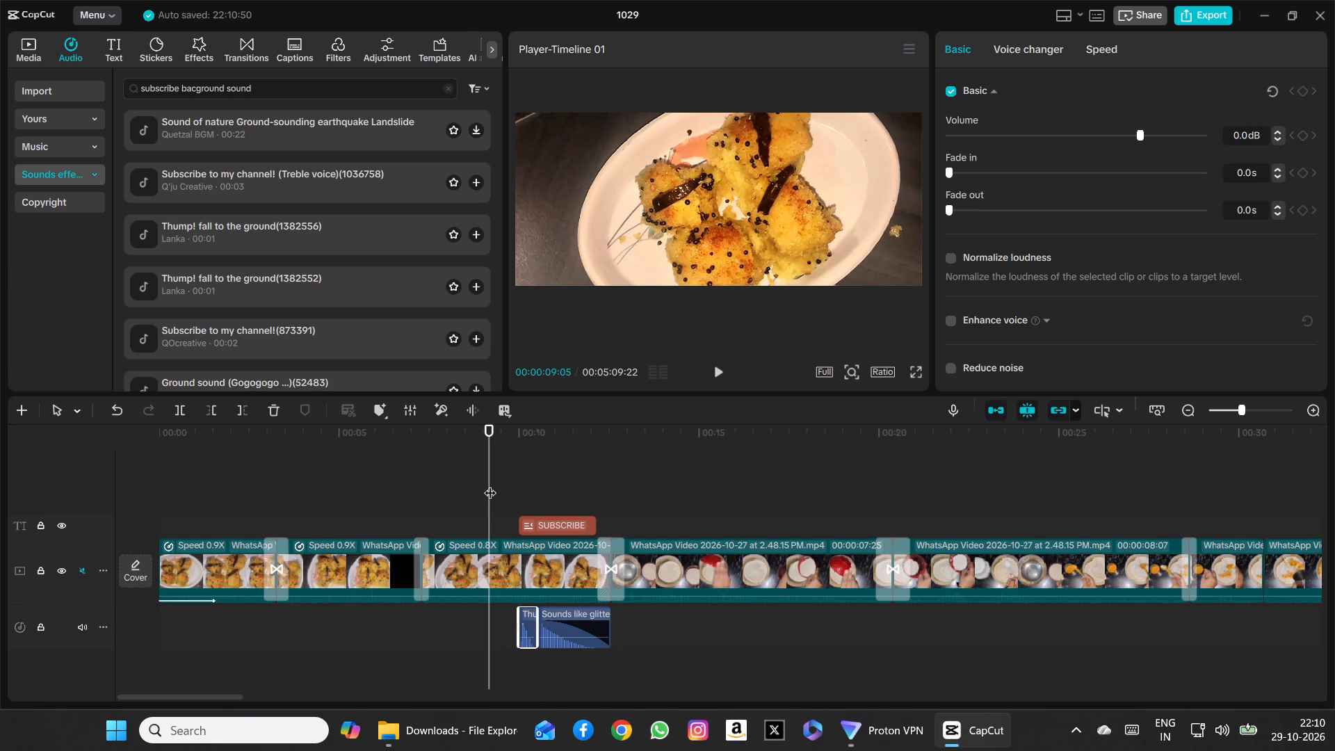
{"action": "left_click_drag", "start_coordinate": [490, 484], "coordinate": [518, 483]}
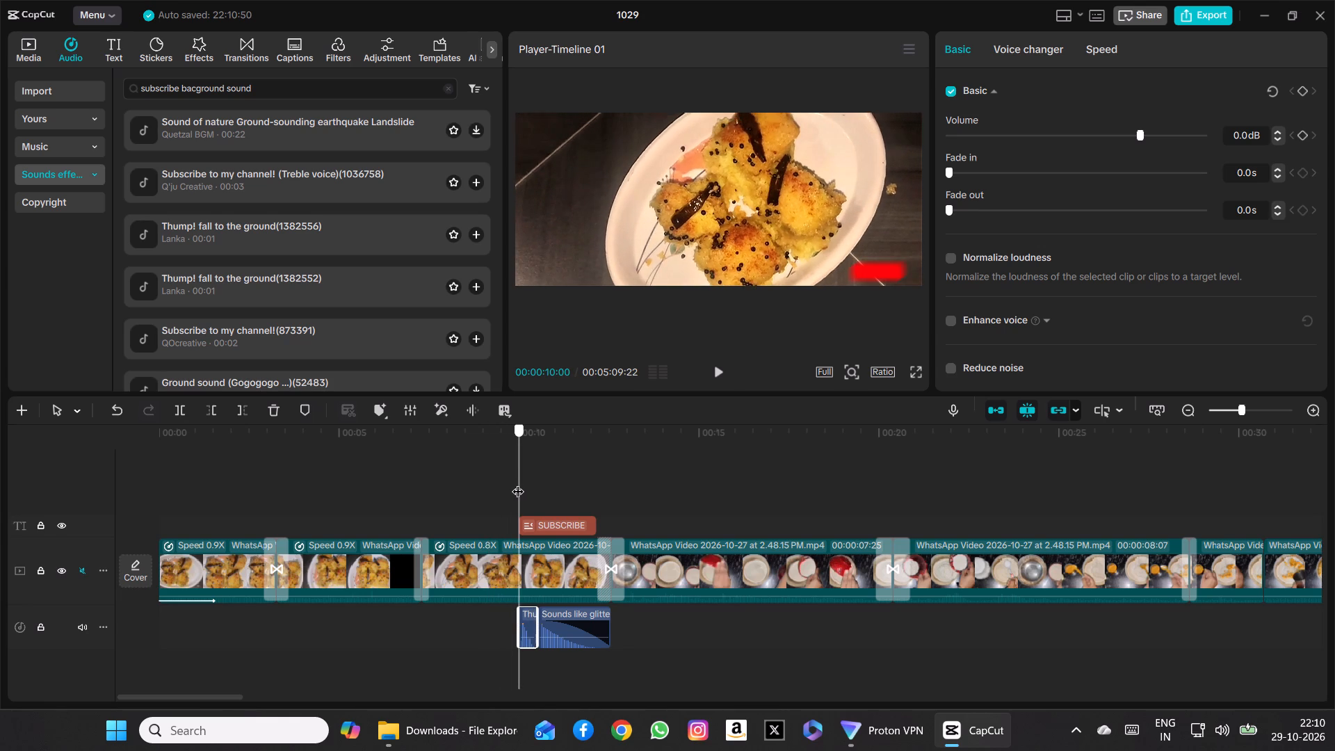
{"action": "left_click_drag", "start_coordinate": [518, 483], "coordinate": [517, 482]}
{"action": "left_click_drag", "start_coordinate": [517, 482], "coordinate": [423, 494]}
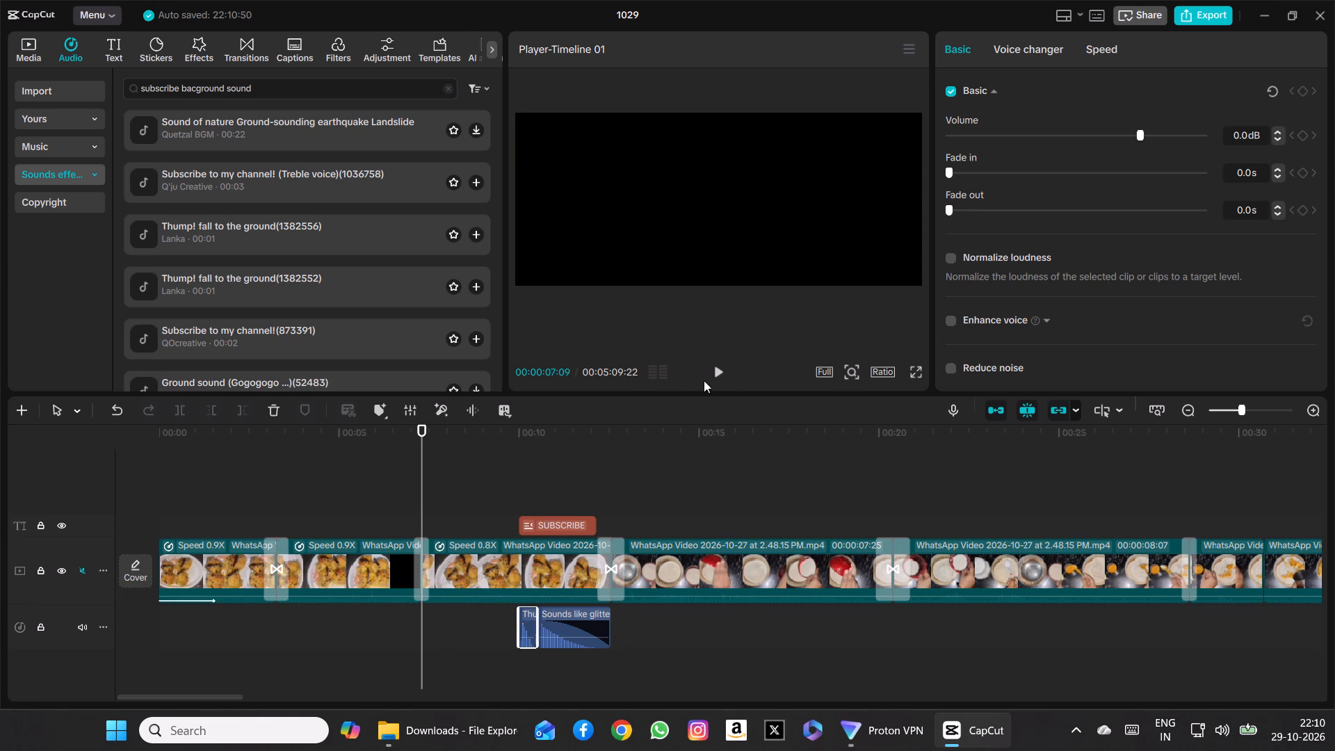
{"action": "left_click", "coordinate": [714, 367]}
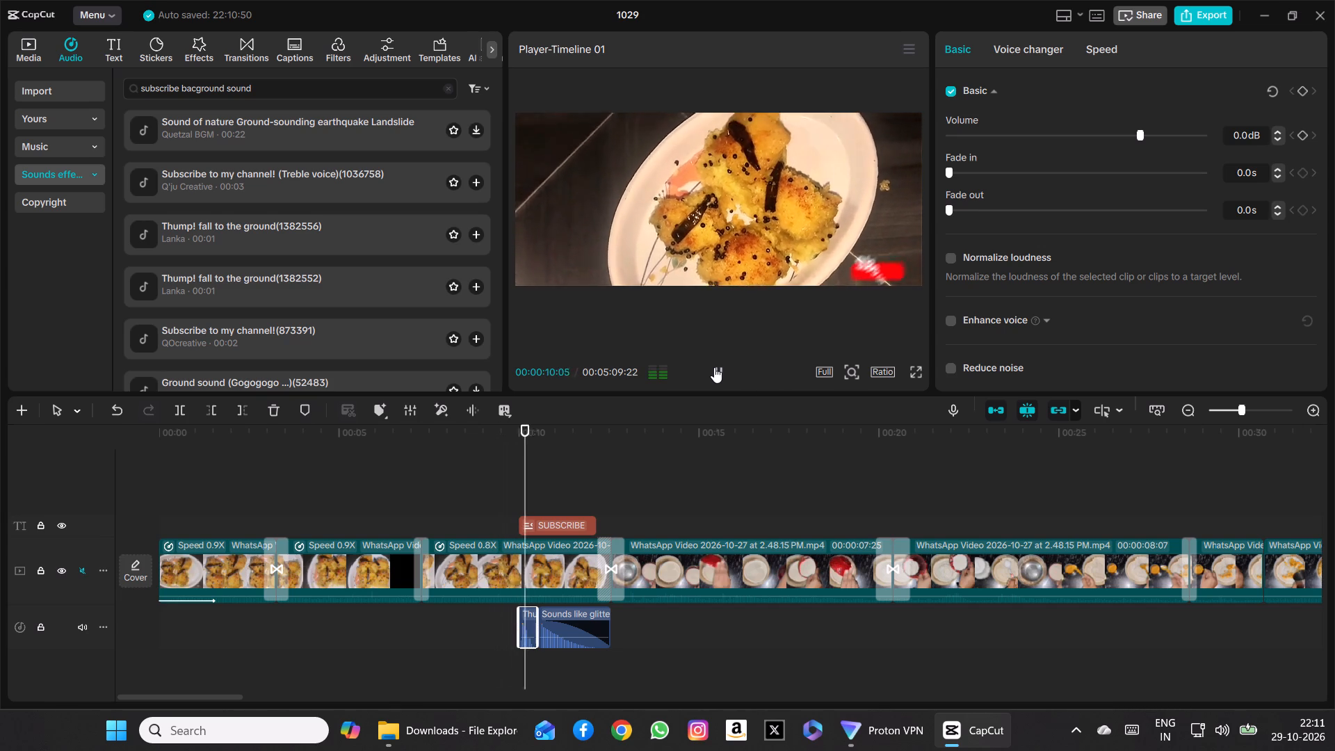
{"action": "left_click", "coordinate": [714, 367]}
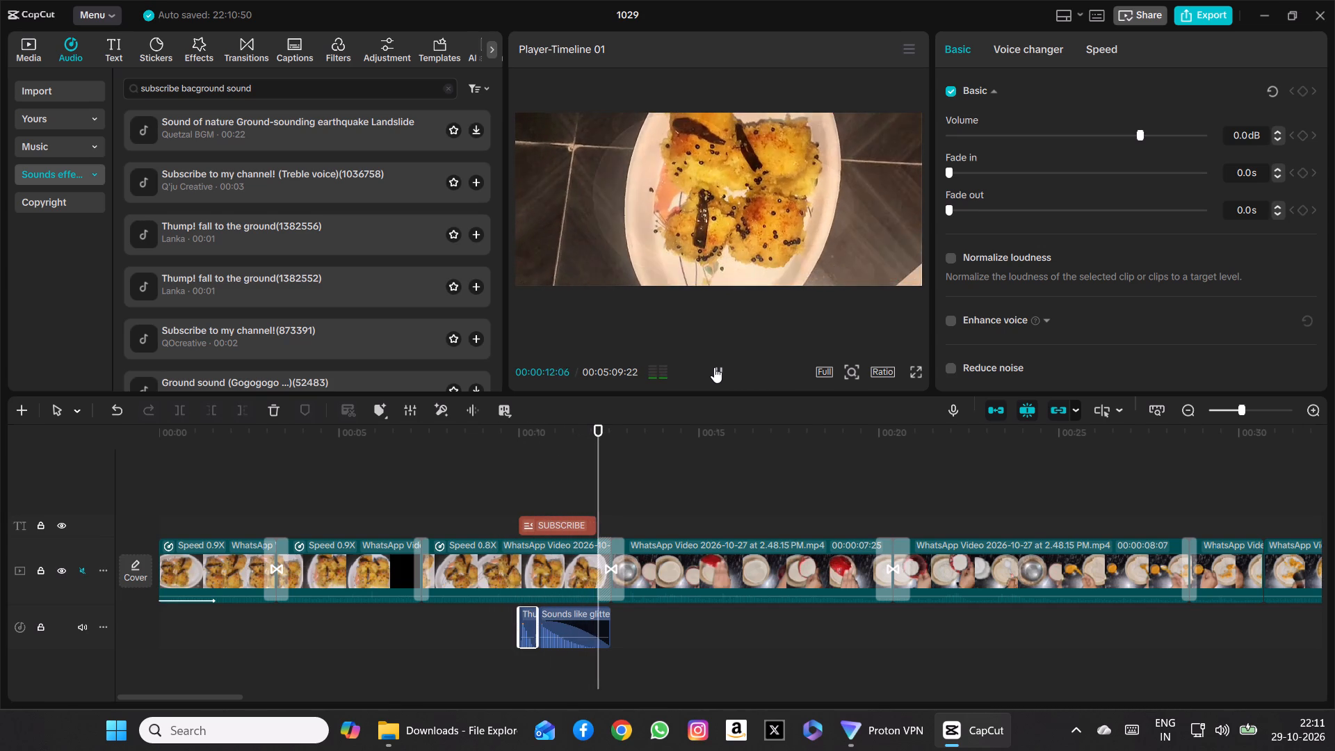
Search the music library for "subscribe sound effect", reload the results, and set the playhead to 00:00:09:22.
{"action": "left_click", "coordinate": [49, 146]}
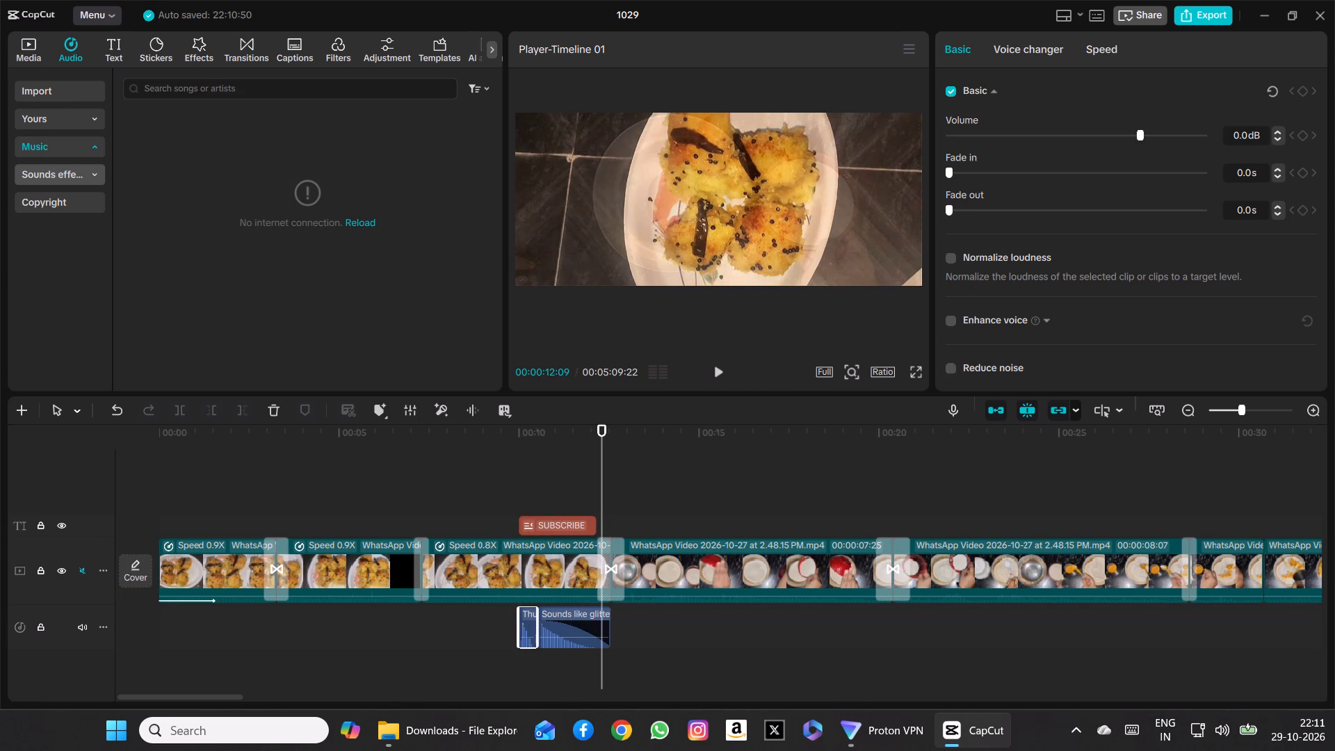
{"action": "left_click", "coordinate": [192, 86]}
{"action": "type", "text": "subs"}
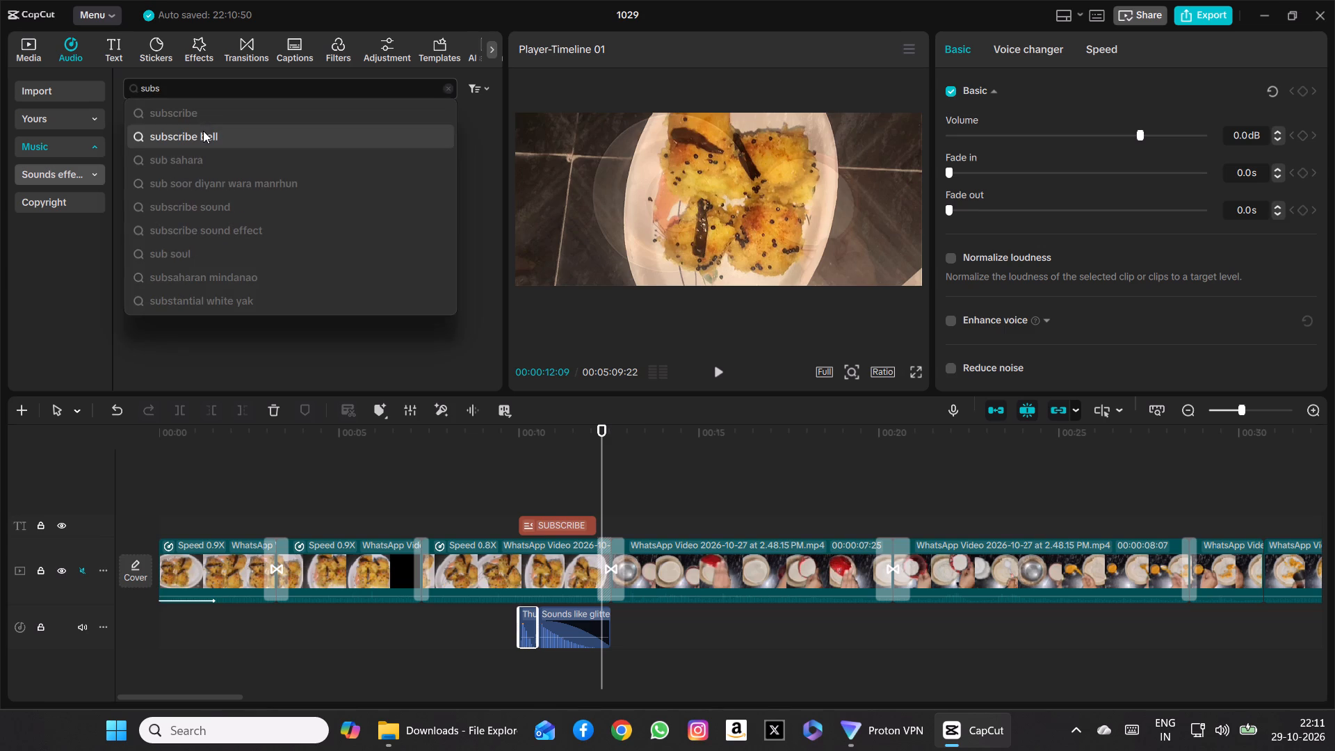
{"action": "left_click", "coordinate": [216, 230]}
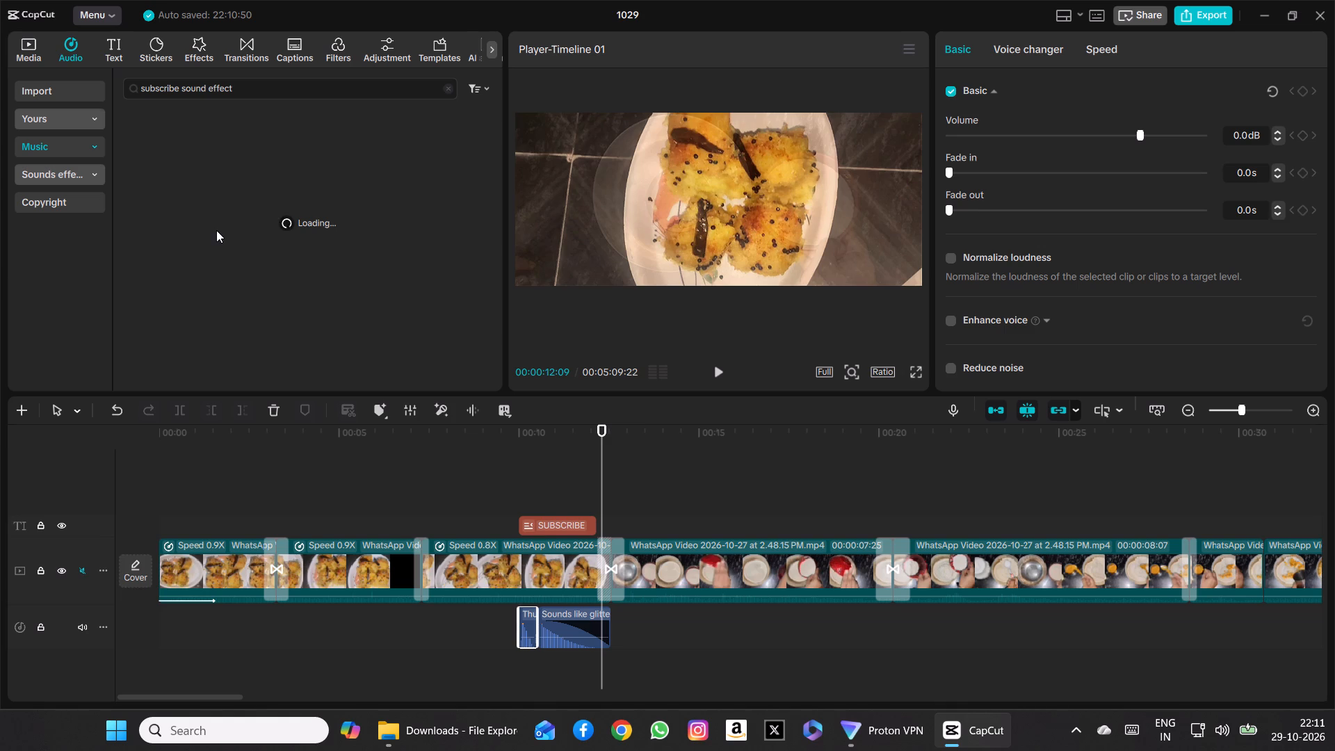
{"action": "left_click", "coordinate": [1229, 731]}
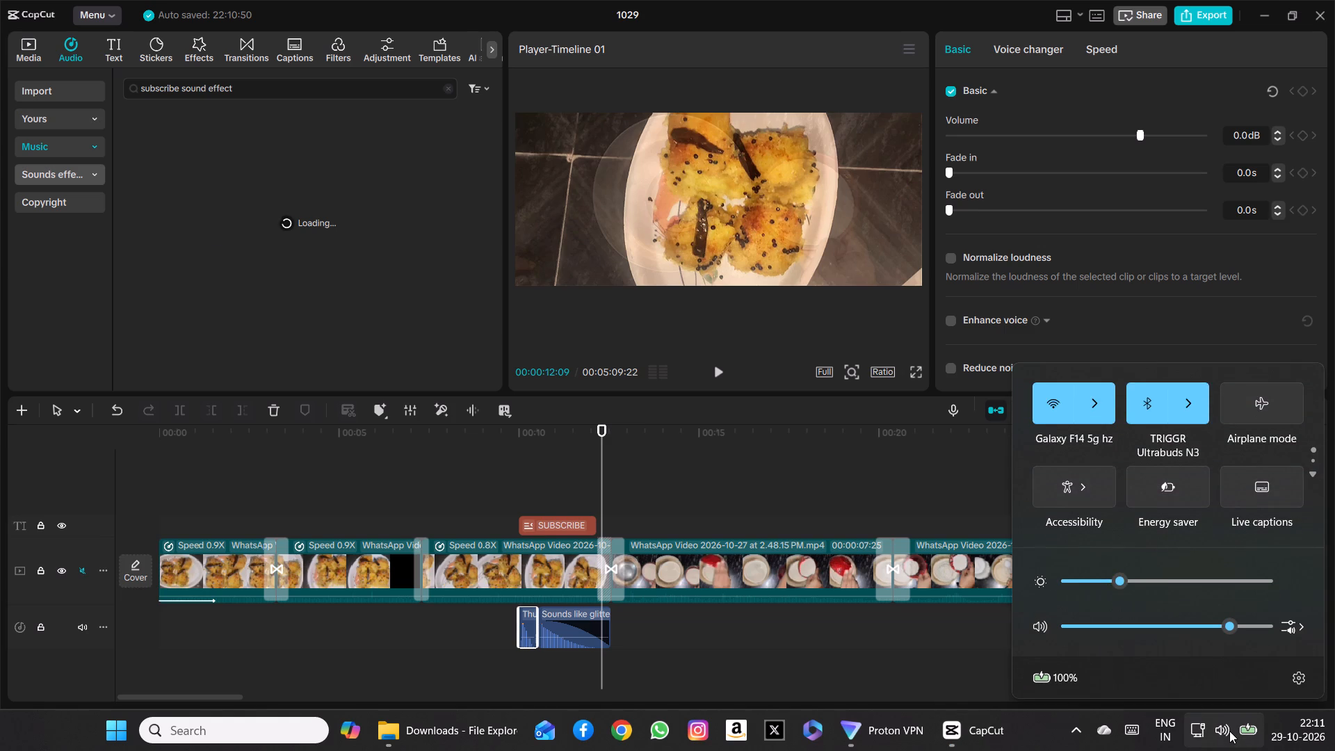
{"action": "left_click", "coordinate": [929, 666]}
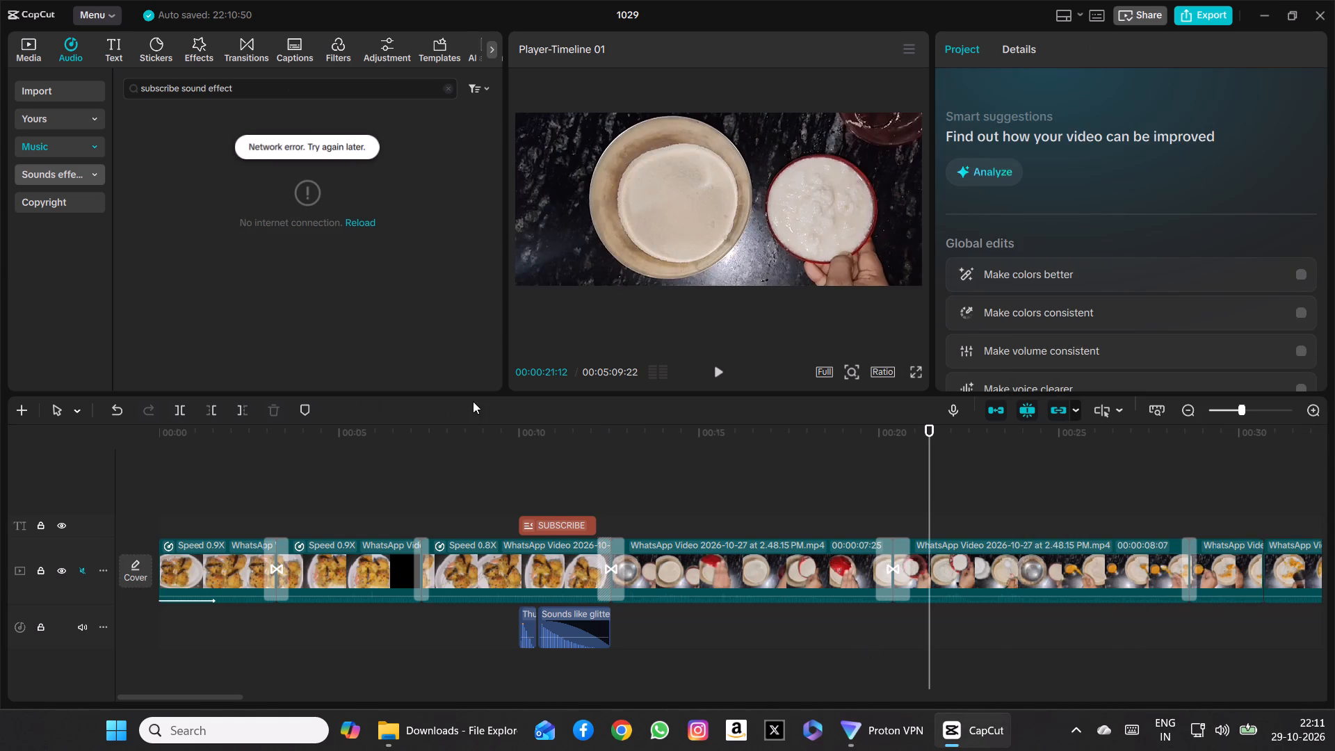
{"action": "left_click", "coordinate": [362, 222]}
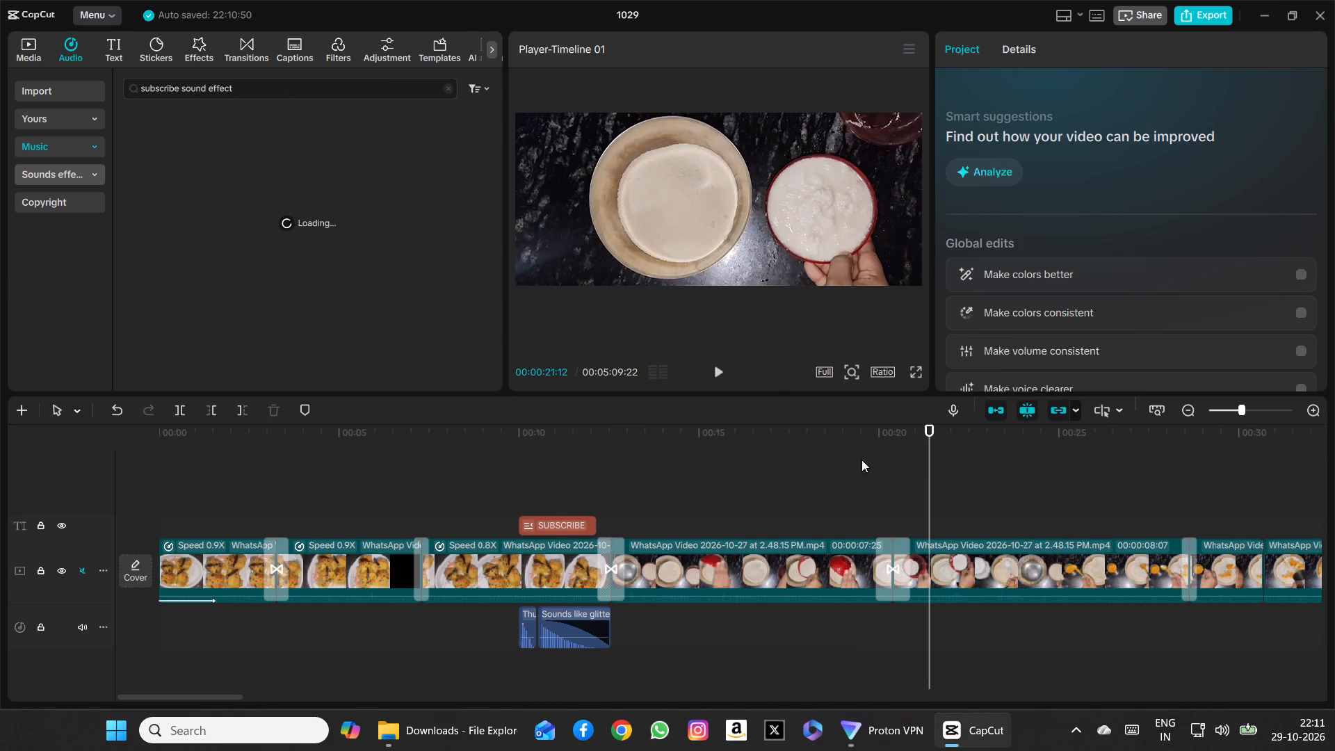
{"action": "left_click_drag", "start_coordinate": [932, 478], "coordinate": [512, 485]}
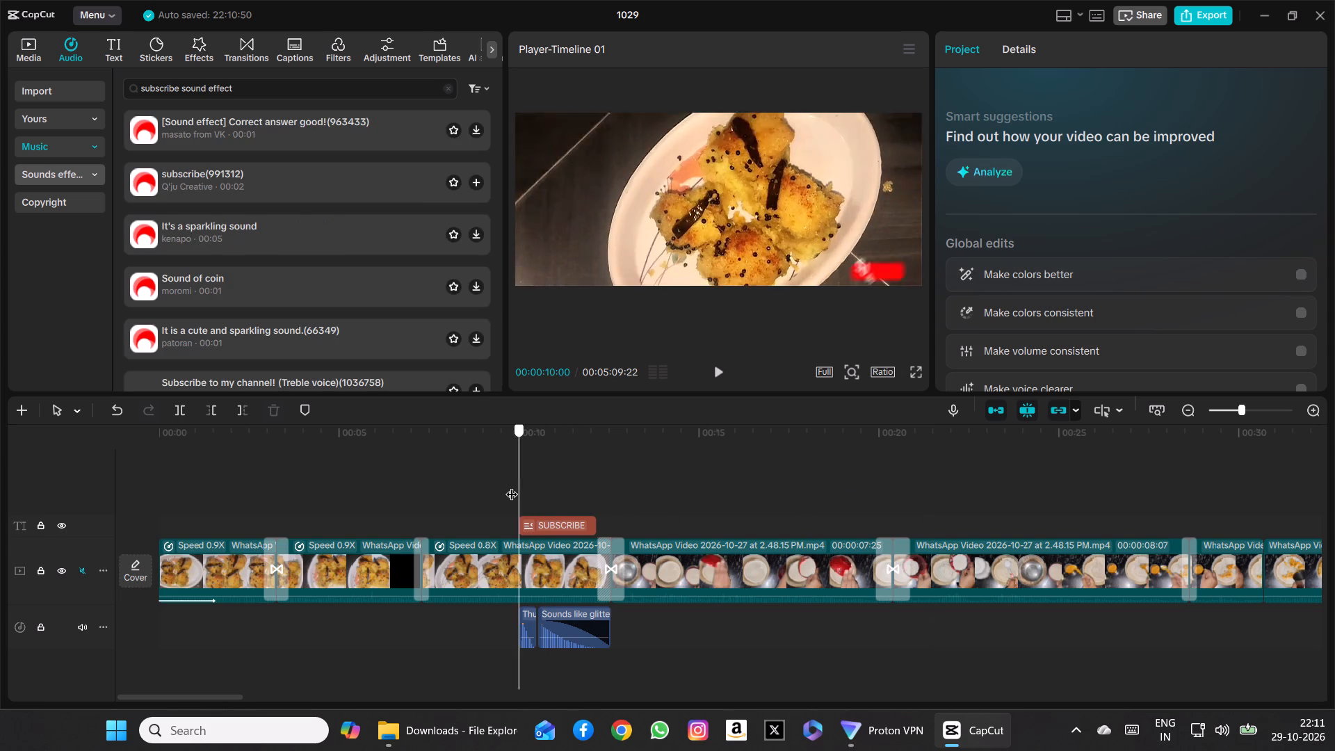
{"action": "left_click_drag", "start_coordinate": [512, 485], "coordinate": [510, 485]}
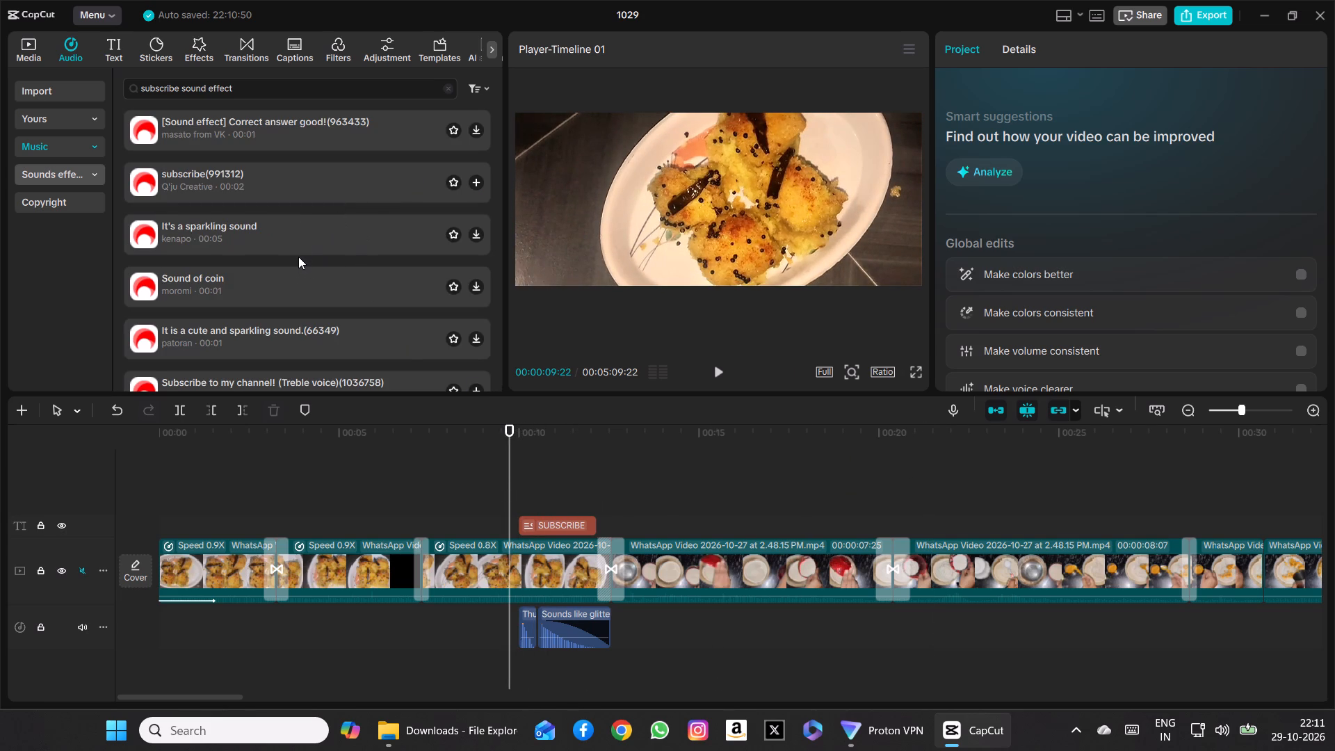
Change the music library search to "subscribe bell".
{"action": "left_click", "coordinate": [292, 83]}
{"action": "key", "text": "BackSpace"}
{"action": "key", "text": "BackSpace"}
{"action": "key", "text": "BackSpace"}
{"action": "key", "text": "BackSpace"}
{"action": "key", "text": "BackSpace"}
{"action": "key", "text": "BackSpace"}
{"action": "key", "text": "BackSpace"}
{"action": "key", "text": "BackSpace"}
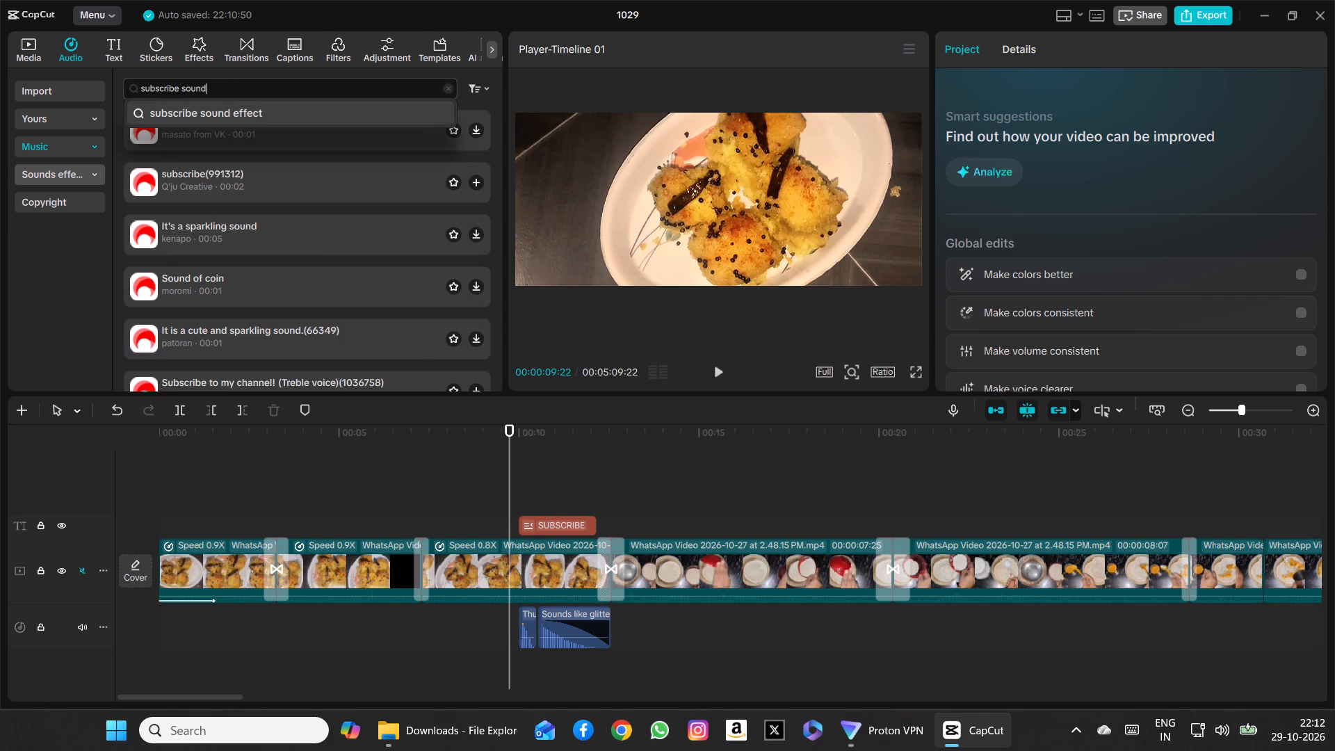
{"action": "key", "text": "BackSpace"}
{"action": "key", "text": "BackSpace"}
{"action": "key", "text": "BackSpace"}
{"action": "key", "text": "BackSpace"}
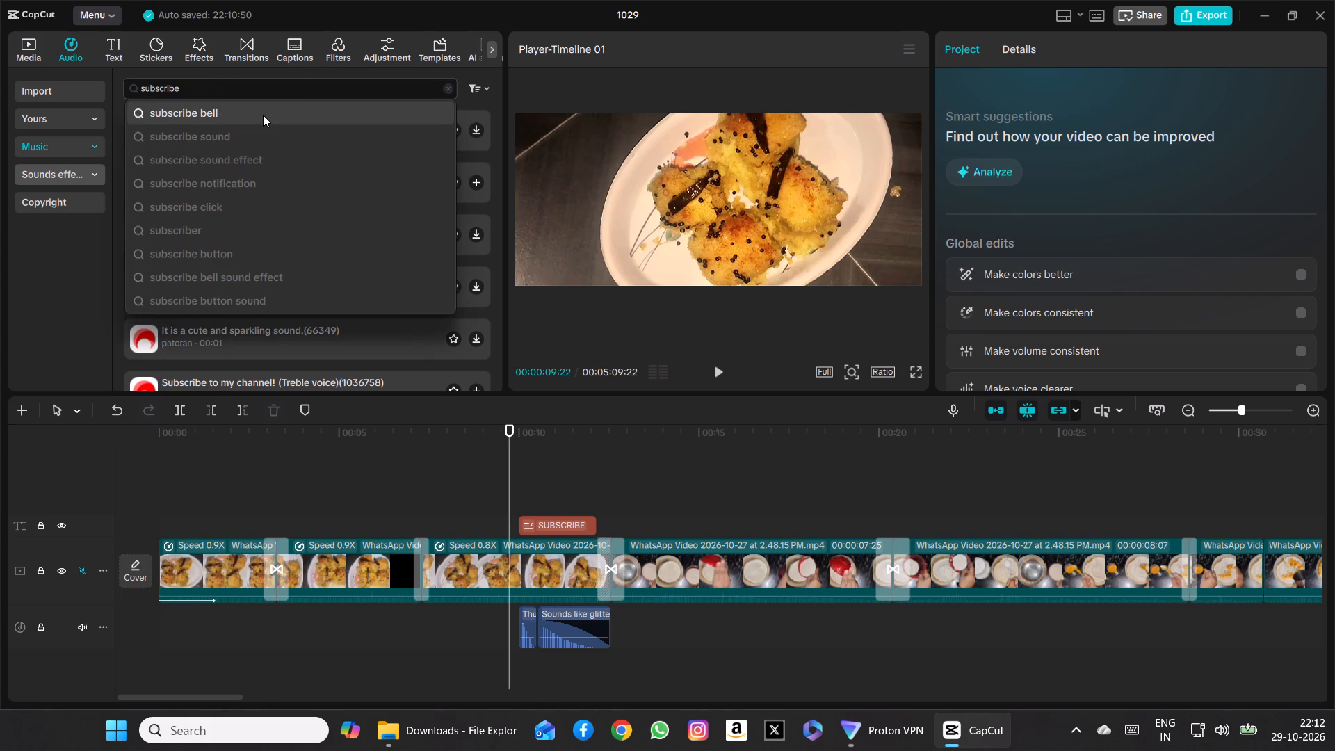
{"action": "left_click", "coordinate": [263, 115]}
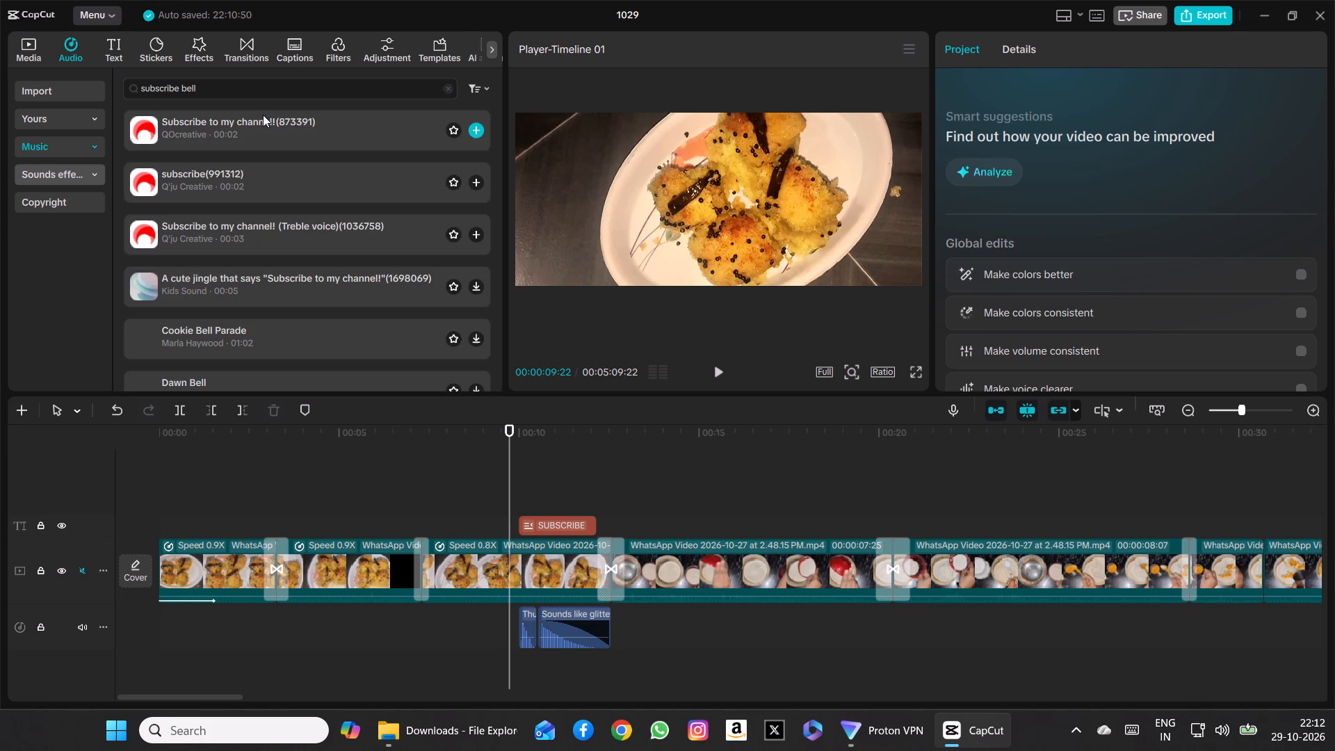
Preview the "subscribe bell" results: the first three subscribe voice clips, "Cookie Bell Parade" and "Dawn Bell".
{"action": "left_click", "coordinate": [147, 136]}
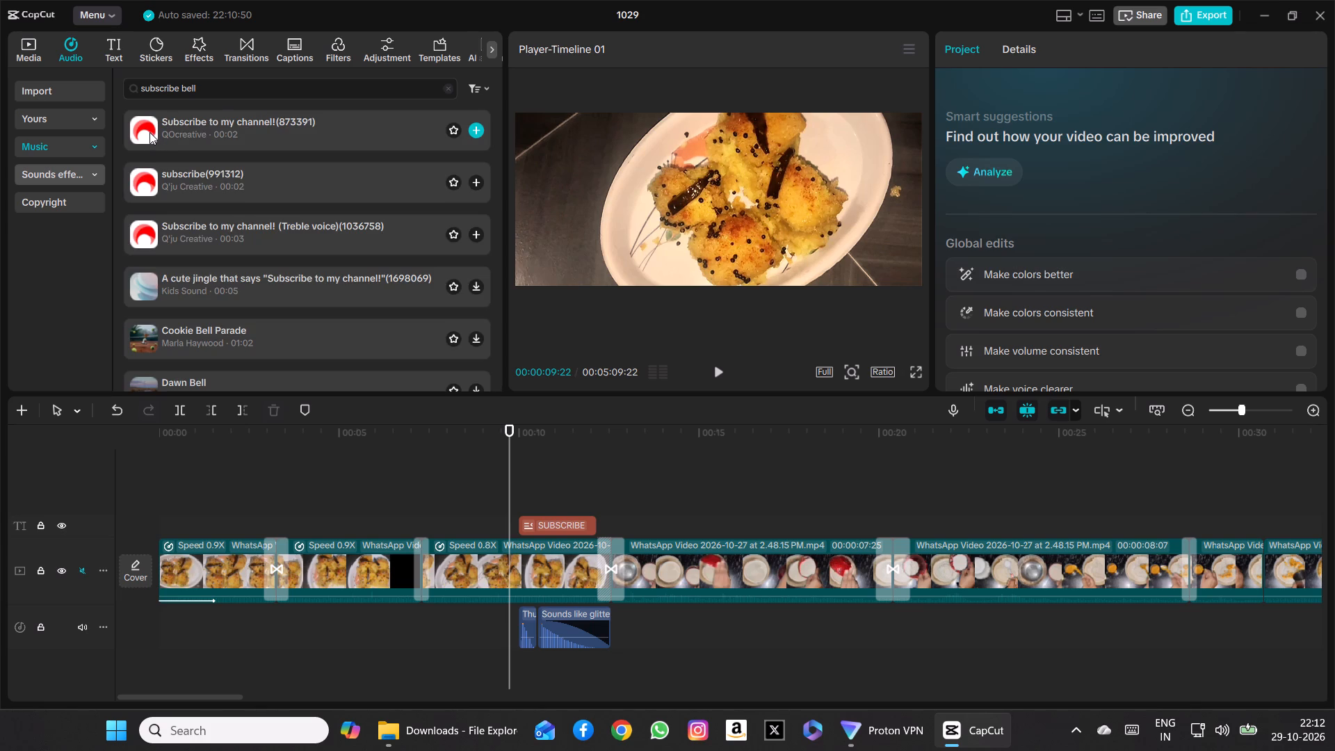
{"action": "left_click", "coordinate": [149, 132]}
{"action": "double_click", "coordinate": [149, 132]}
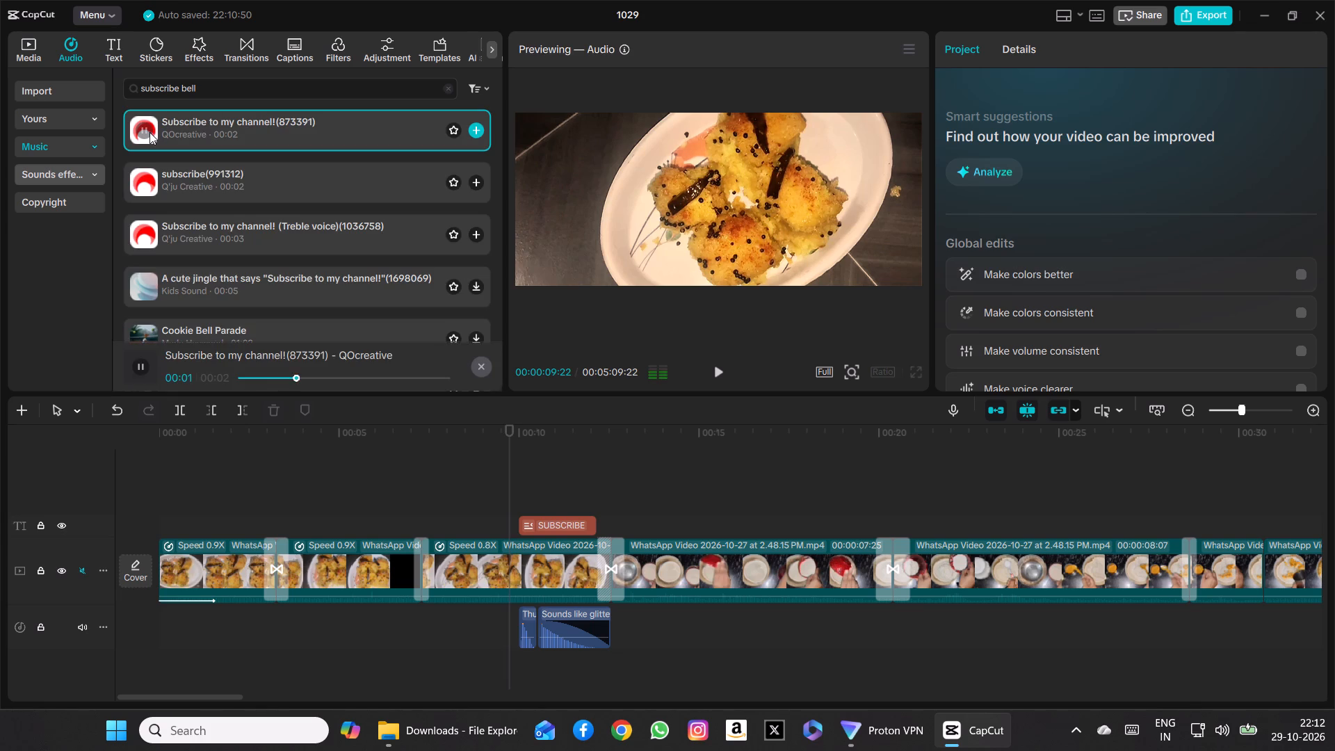
{"action": "double_click", "coordinate": [145, 183]}
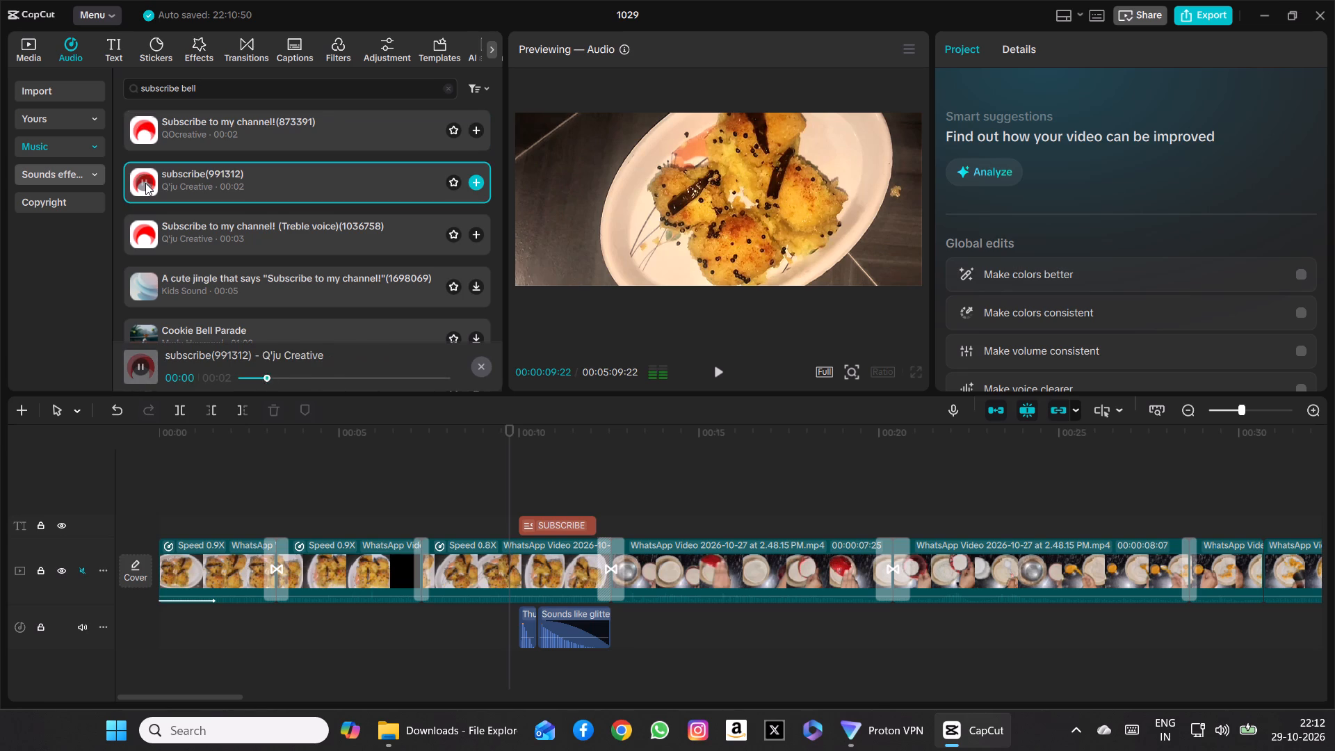
{"action": "double_click", "coordinate": [152, 234]}
{"action": "scroll", "coordinate": [152, 234], "scroll_direction": "down", "scroll_amount": 1}
{"action": "double_click", "coordinate": [146, 192]}
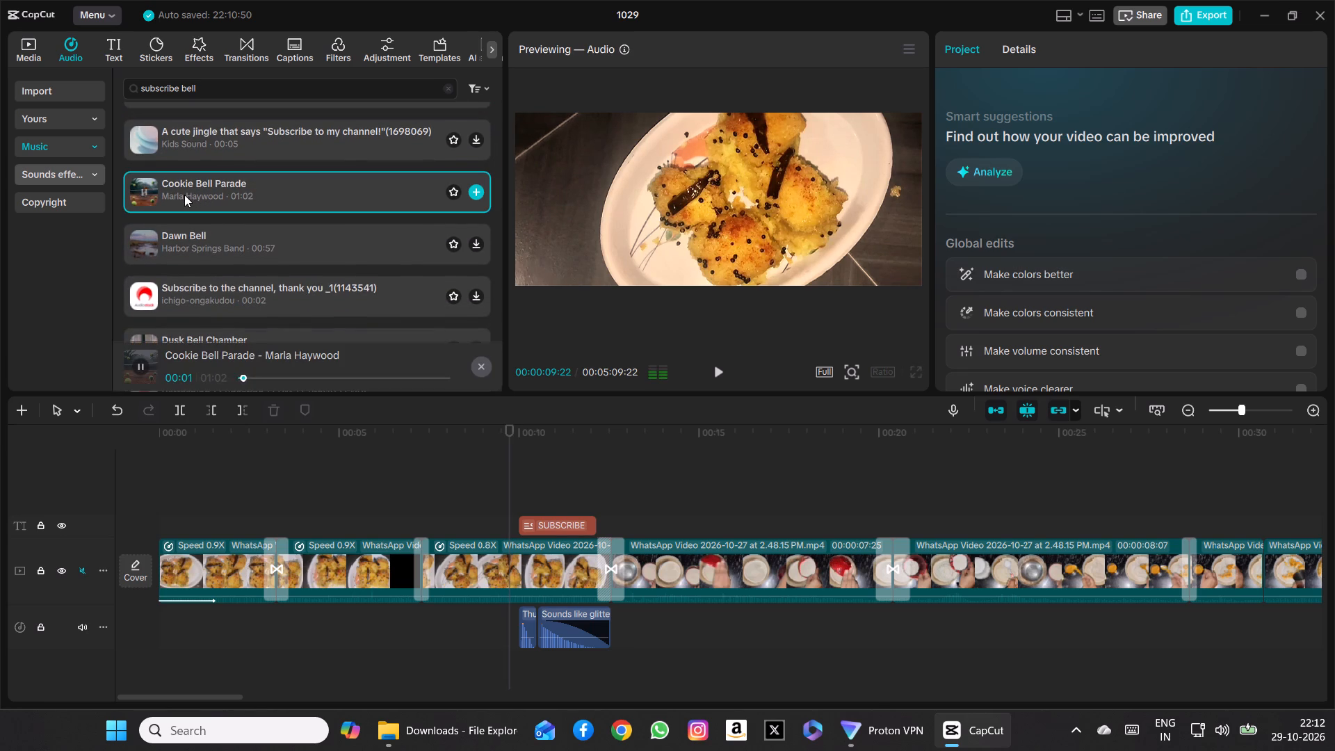
{"action": "double_click", "coordinate": [151, 239]}
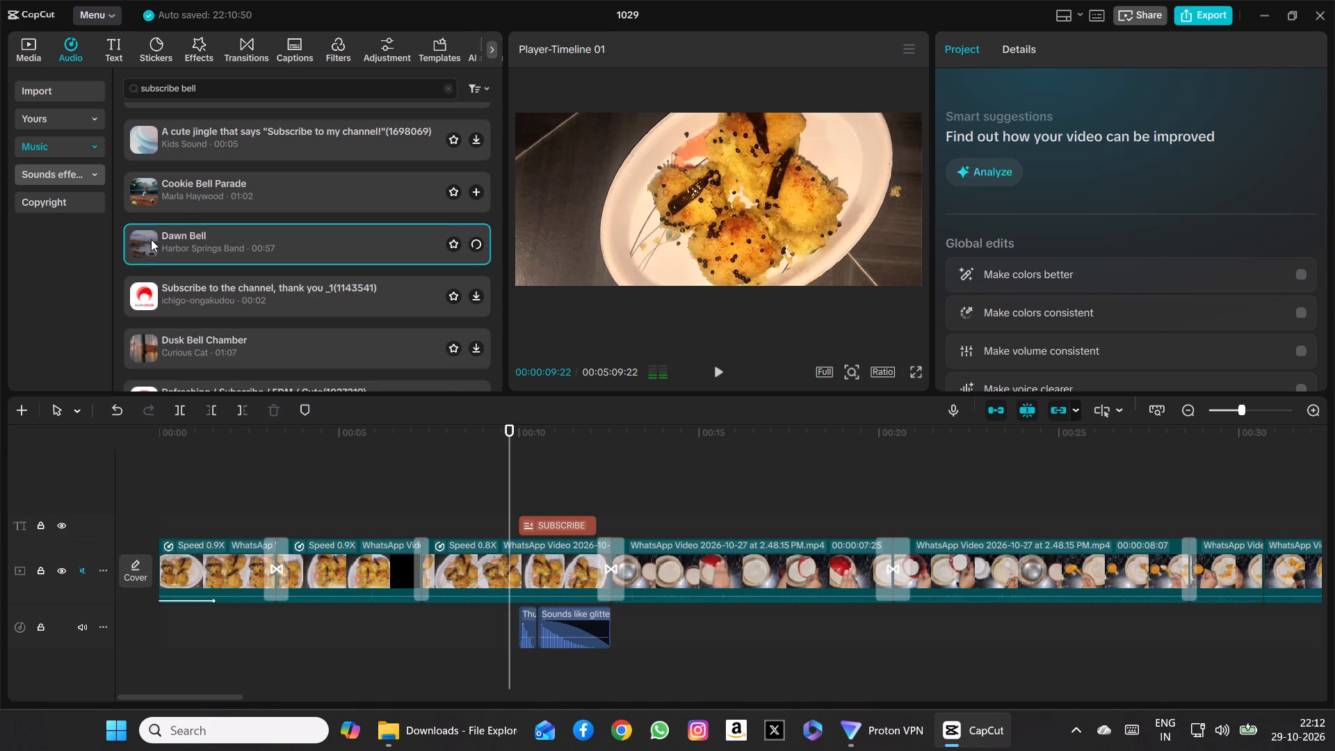
{"action": "scroll", "coordinate": [151, 239], "scroll_direction": "down", "scroll_amount": 1}
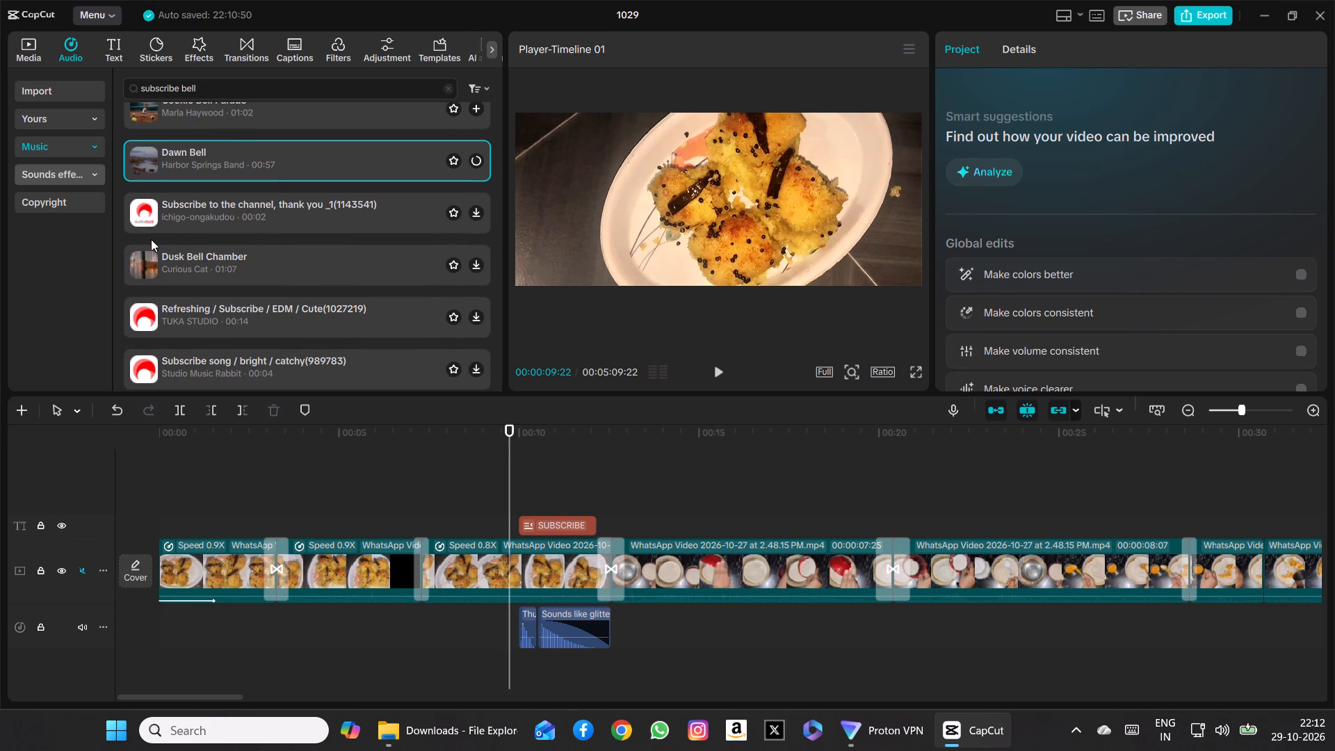
{"action": "left_click", "coordinate": [142, 152]}
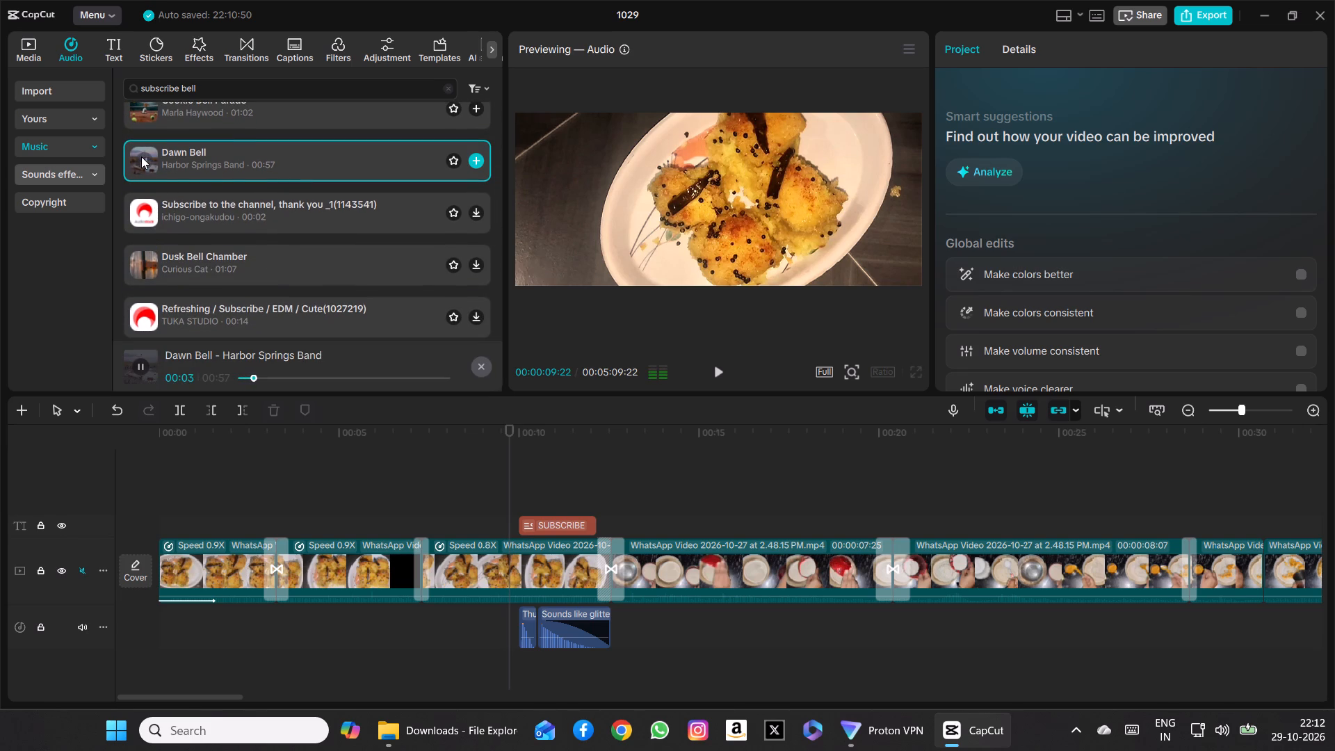
{"action": "left_click", "coordinate": [149, 162]}
{"action": "left_click", "coordinate": [282, 162]}
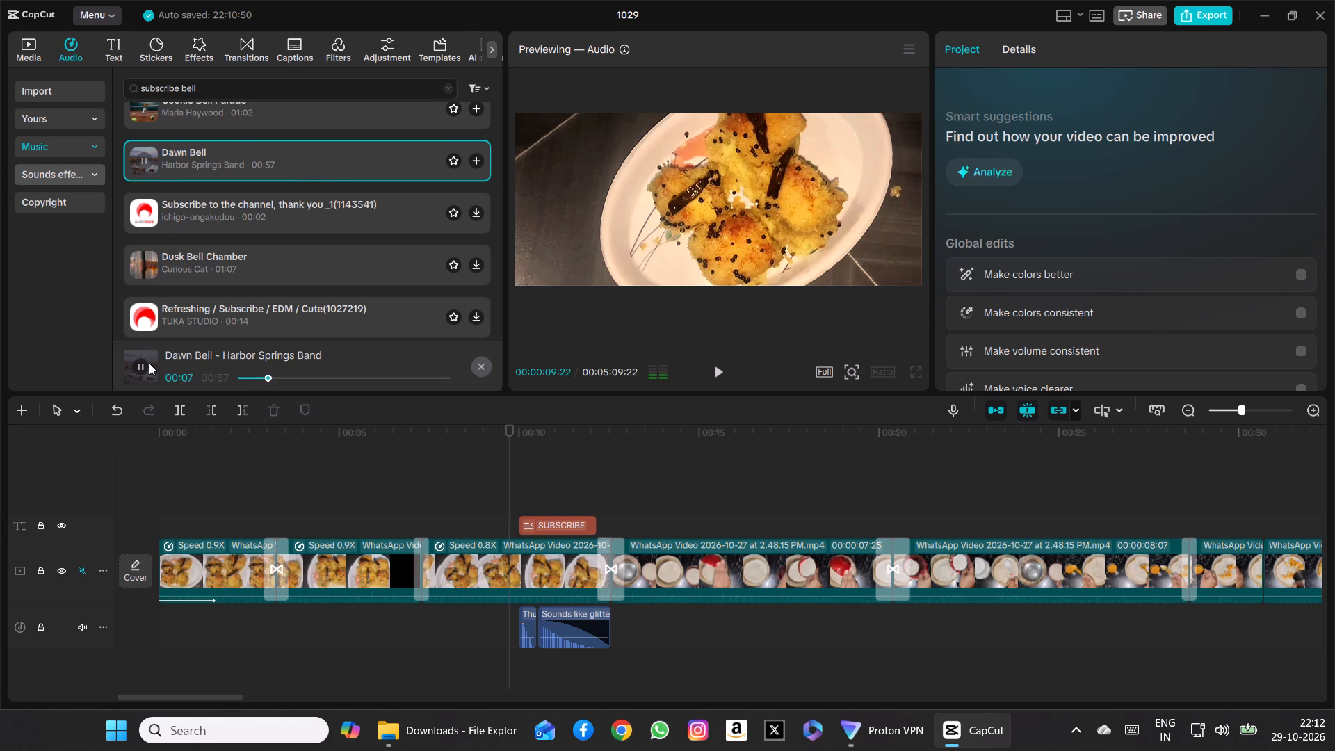
{"action": "left_click", "coordinate": [141, 363]}
Change the music library search to the suggested term "subscribe click".
{"action": "left_click", "coordinate": [236, 91]}
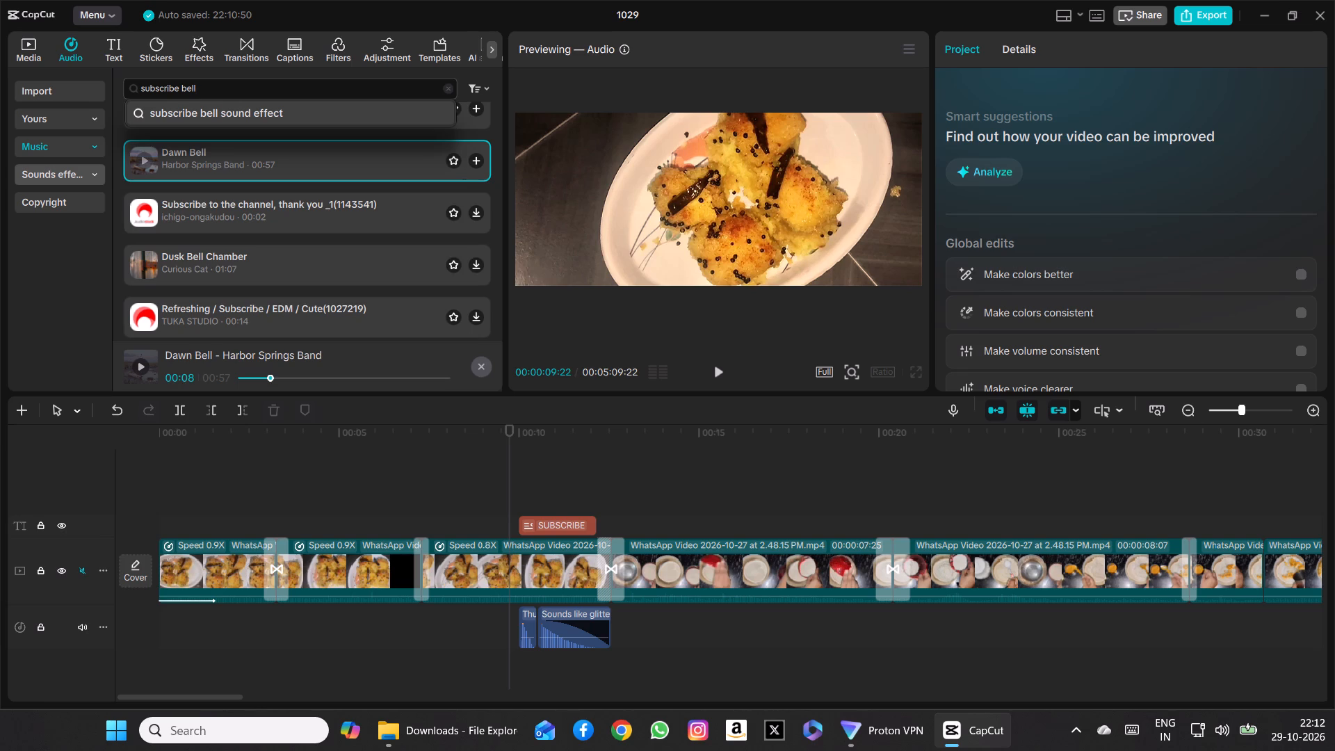
{"action": "key", "text": "BackSpace"}
{"action": "key", "text": "BackSpace"}
{"action": "key", "text": "BackSpace"}
{"action": "key", "text": "BackSpace"}
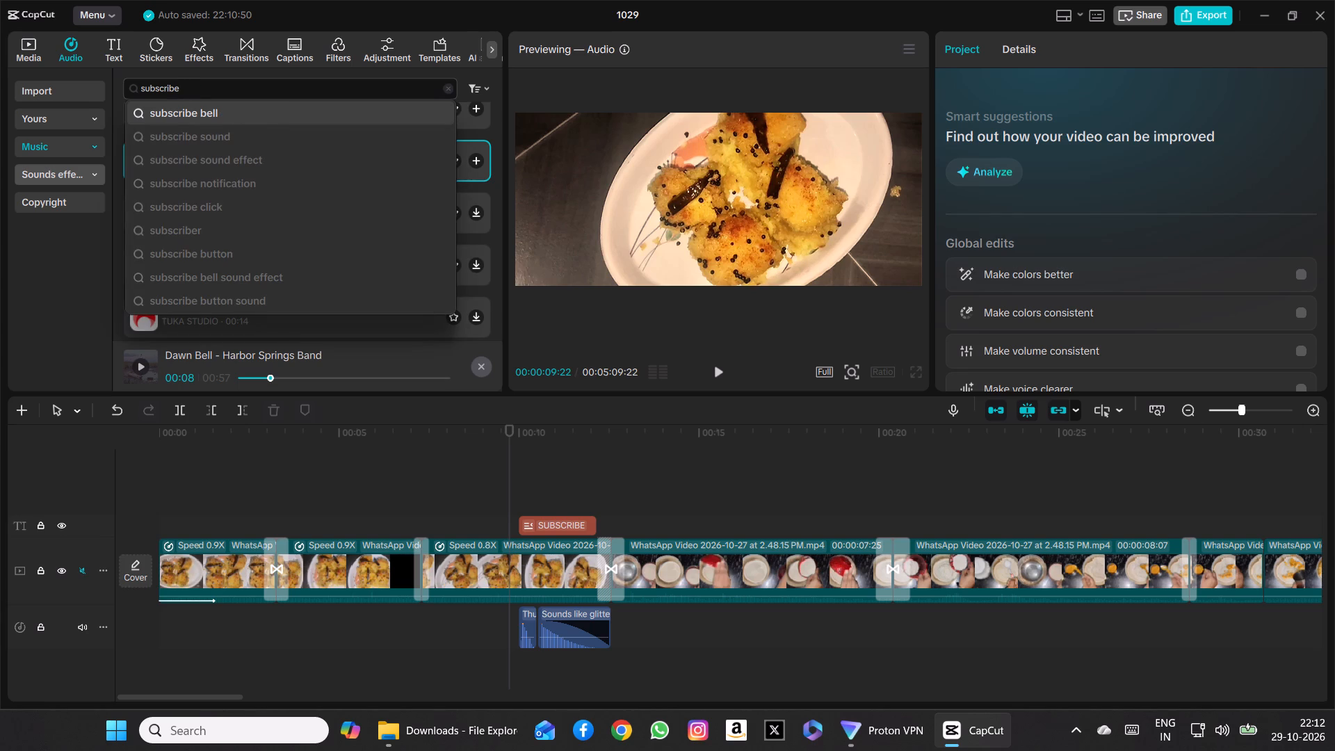
{"action": "left_click", "coordinate": [207, 207]}
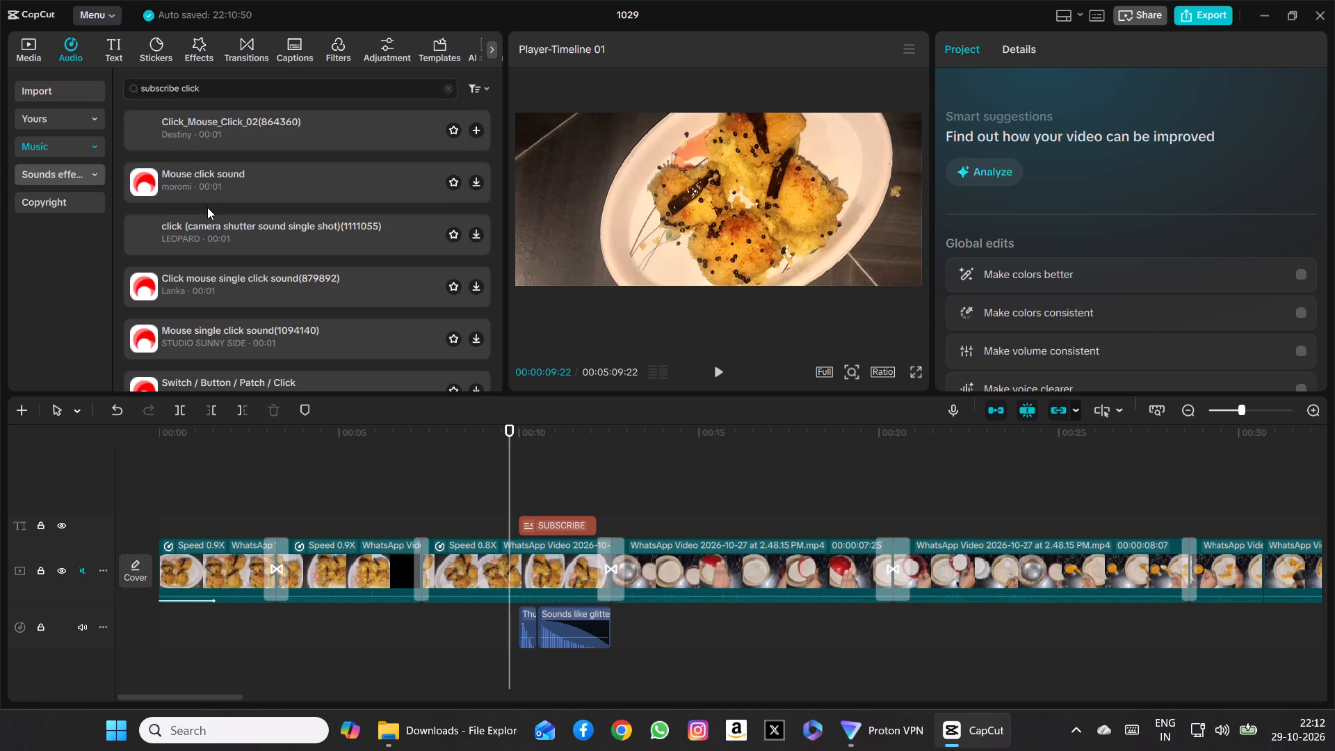
Preview the first four click sounds in the results, and replay "Click_Mouse_Click_02(864360)" to compare it.
{"action": "double_click", "coordinate": [153, 127]}
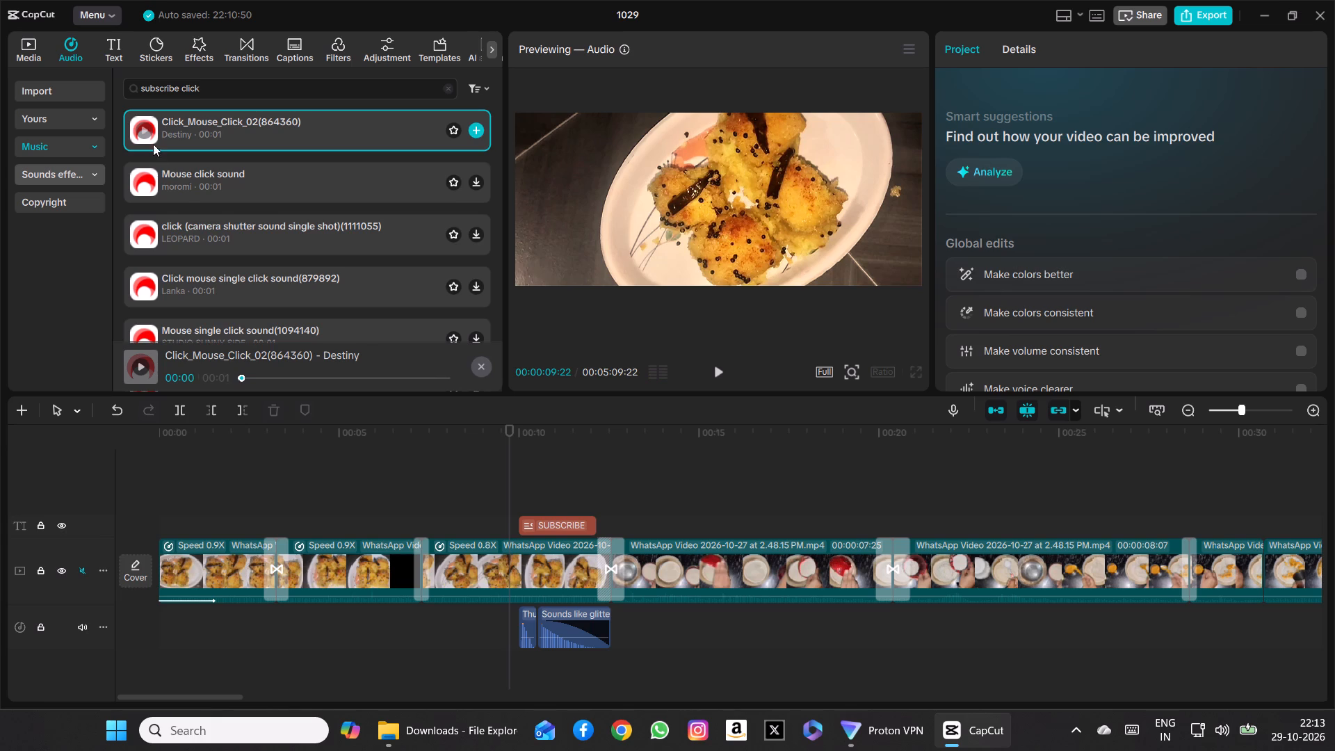
{"action": "double_click", "coordinate": [155, 179]}
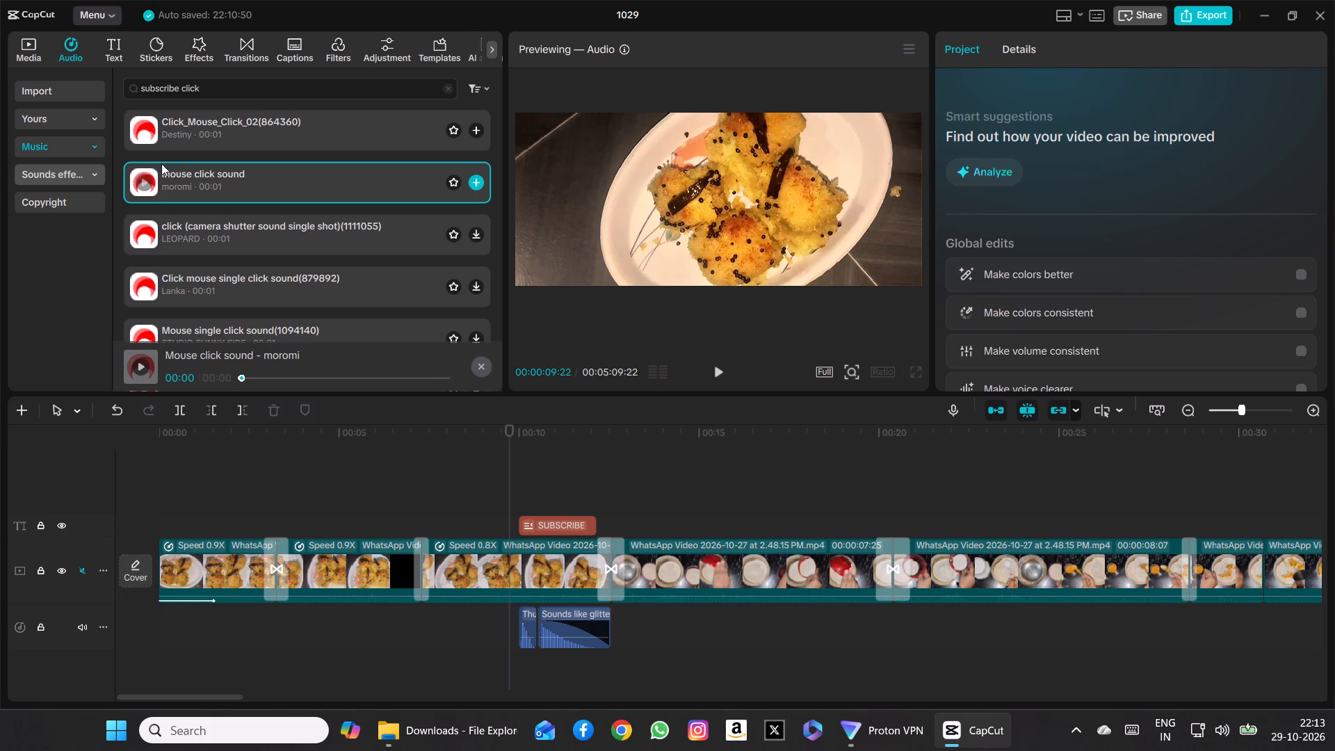
{"action": "double_click", "coordinate": [138, 289]}
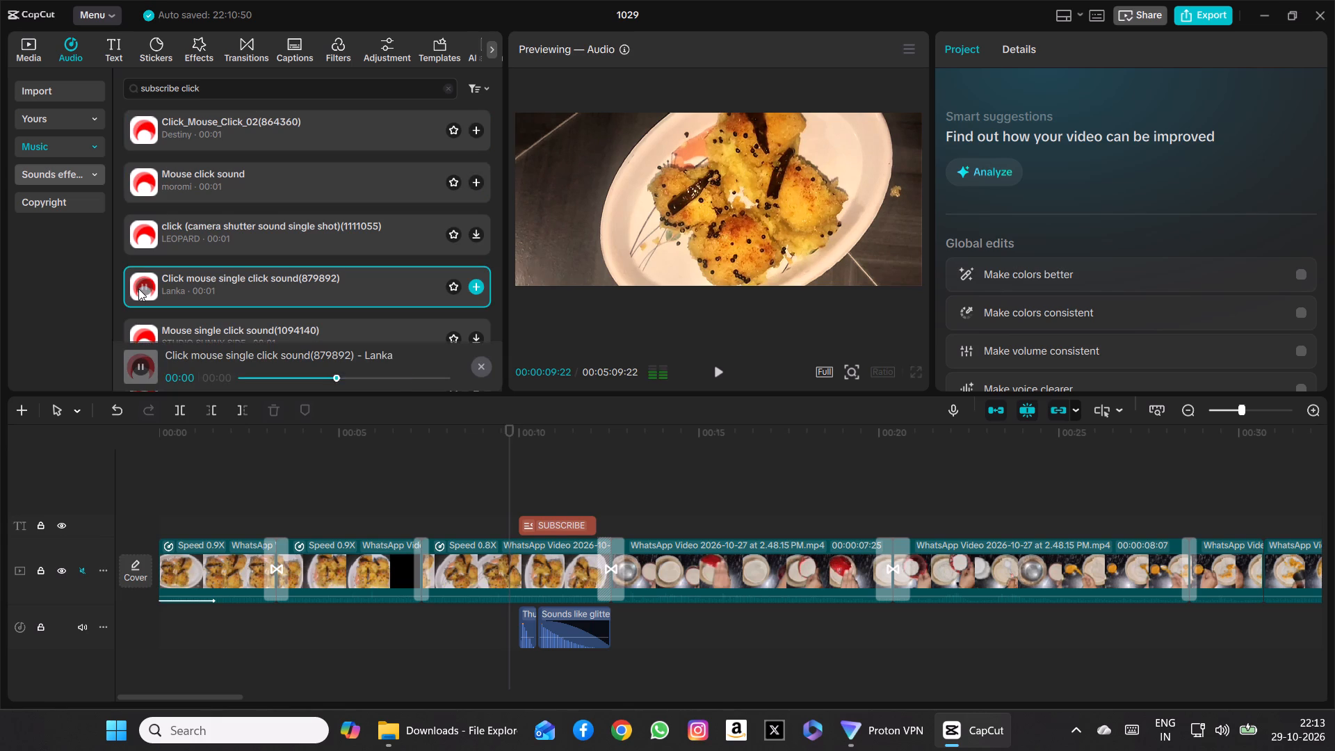
{"action": "double_click", "coordinate": [163, 240]}
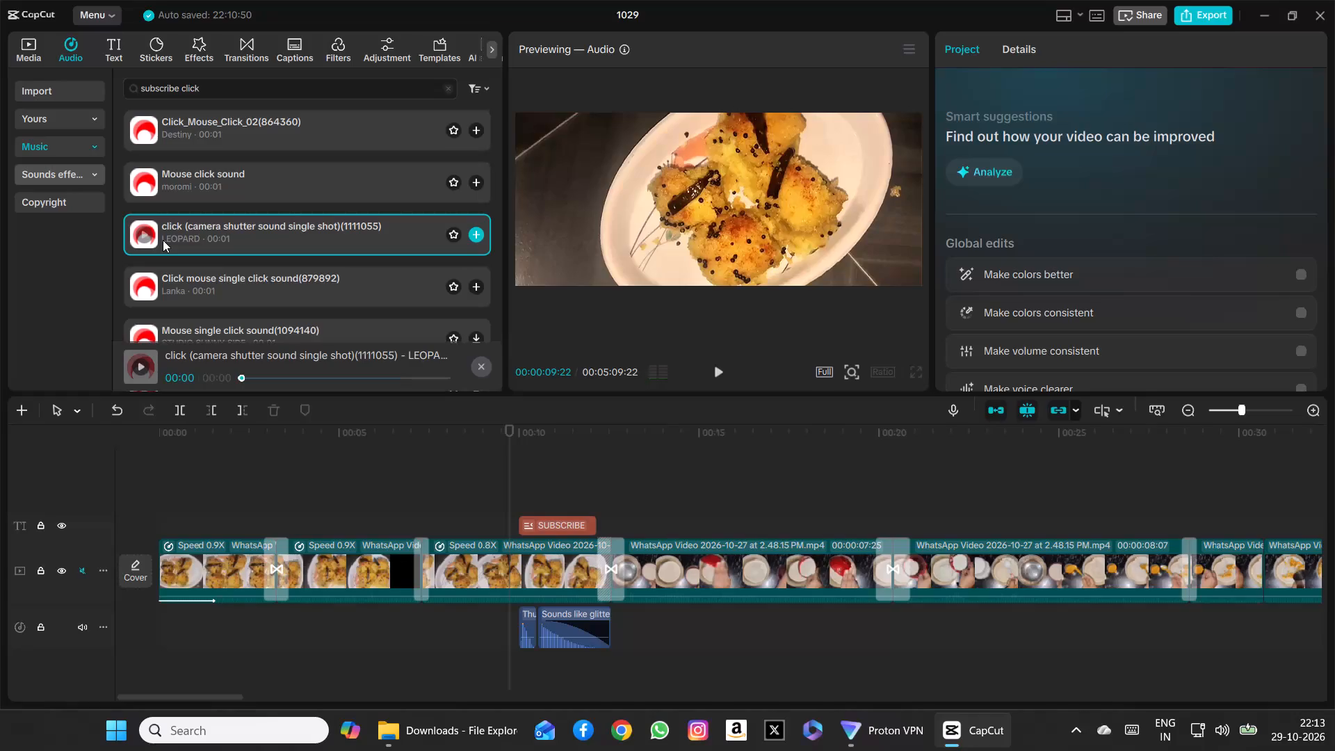
{"action": "left_click", "coordinate": [172, 138]}
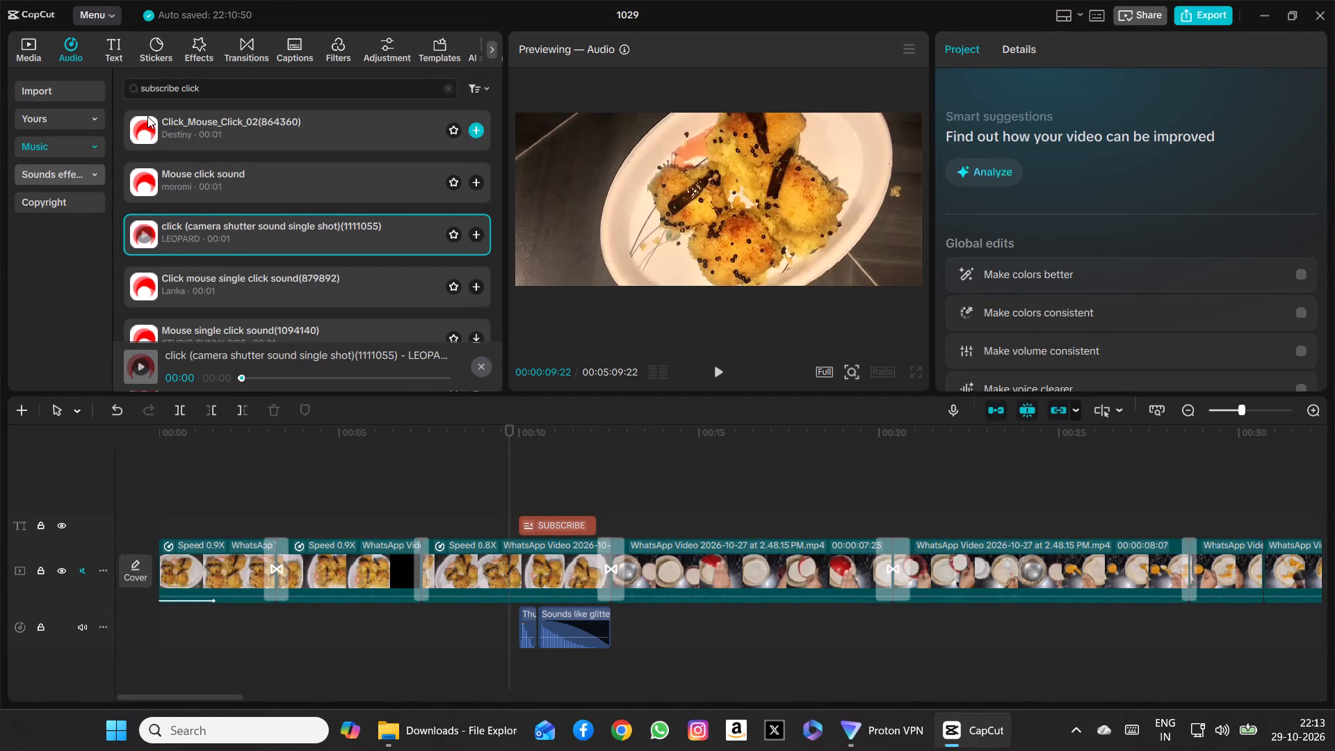
{"action": "double_click", "coordinate": [147, 116]}
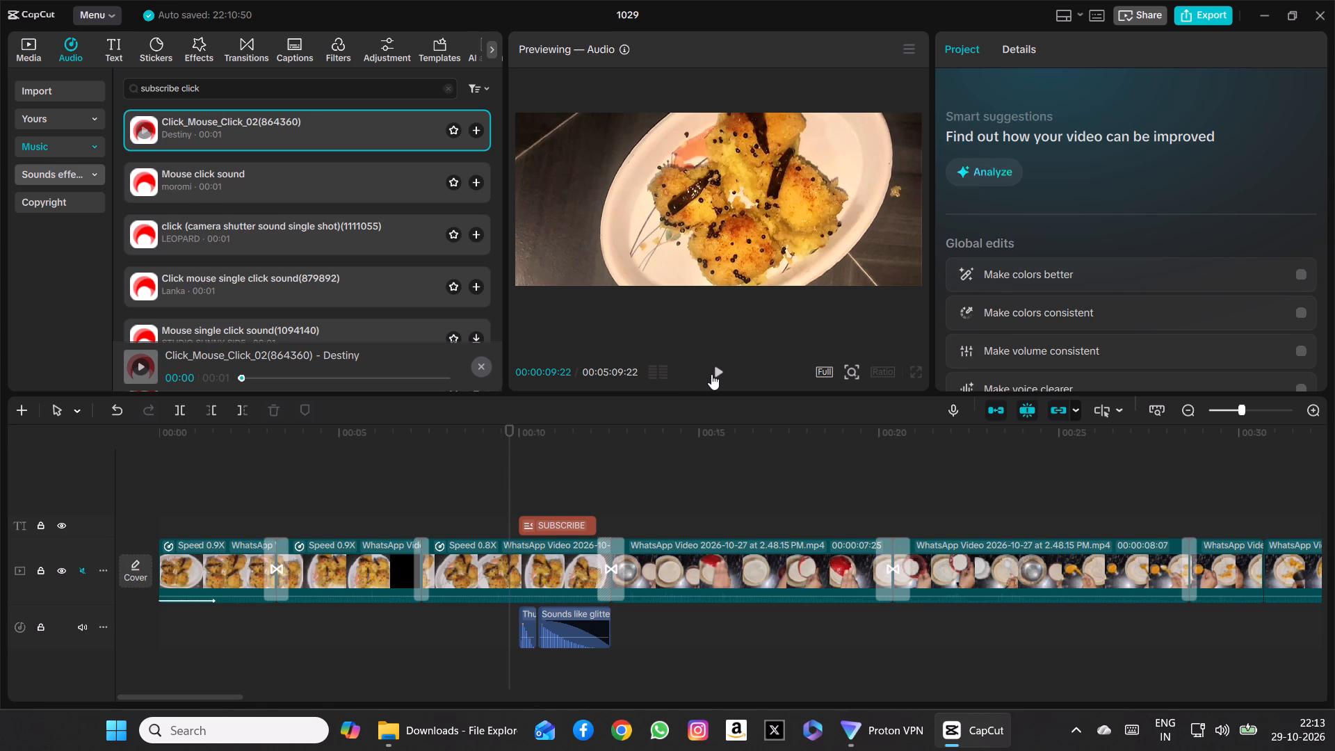
Delete the thump effect clip placed just before the glittering sound on the audio track.
{"action": "left_click", "coordinate": [529, 617]}
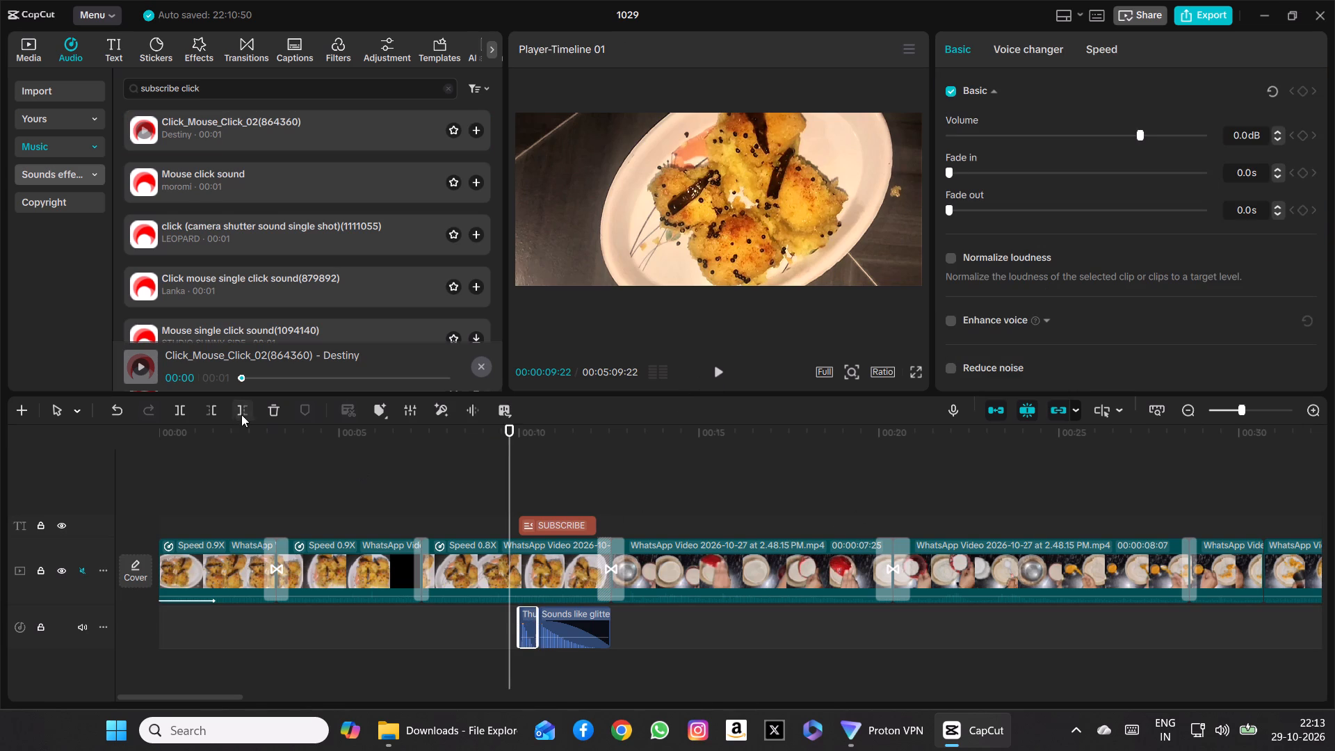
{"action": "left_click", "coordinate": [269, 409]}
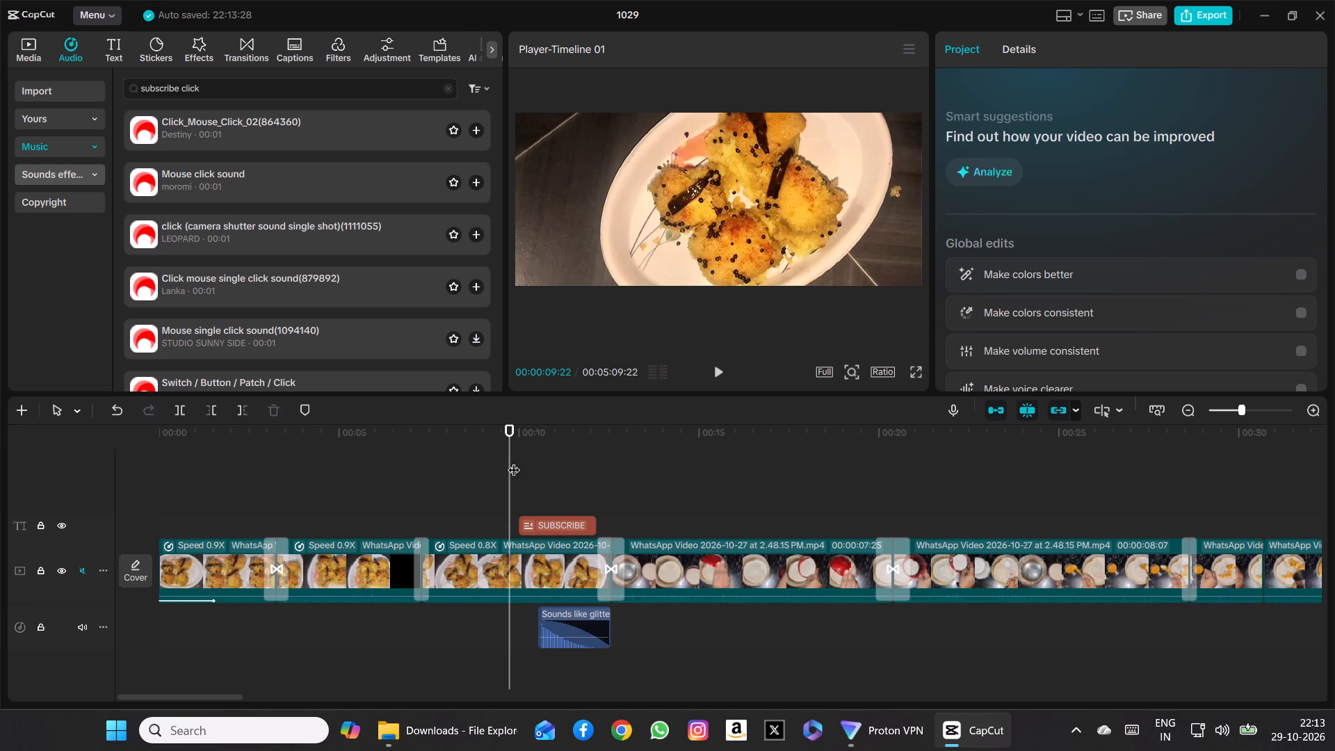
Add "Click_Mouse_Click_02(864360)" at 00:00:10:00 and trim its end to where the glittering sound starts.
{"action": "left_click_drag", "start_coordinate": [512, 462], "coordinate": [518, 461]}
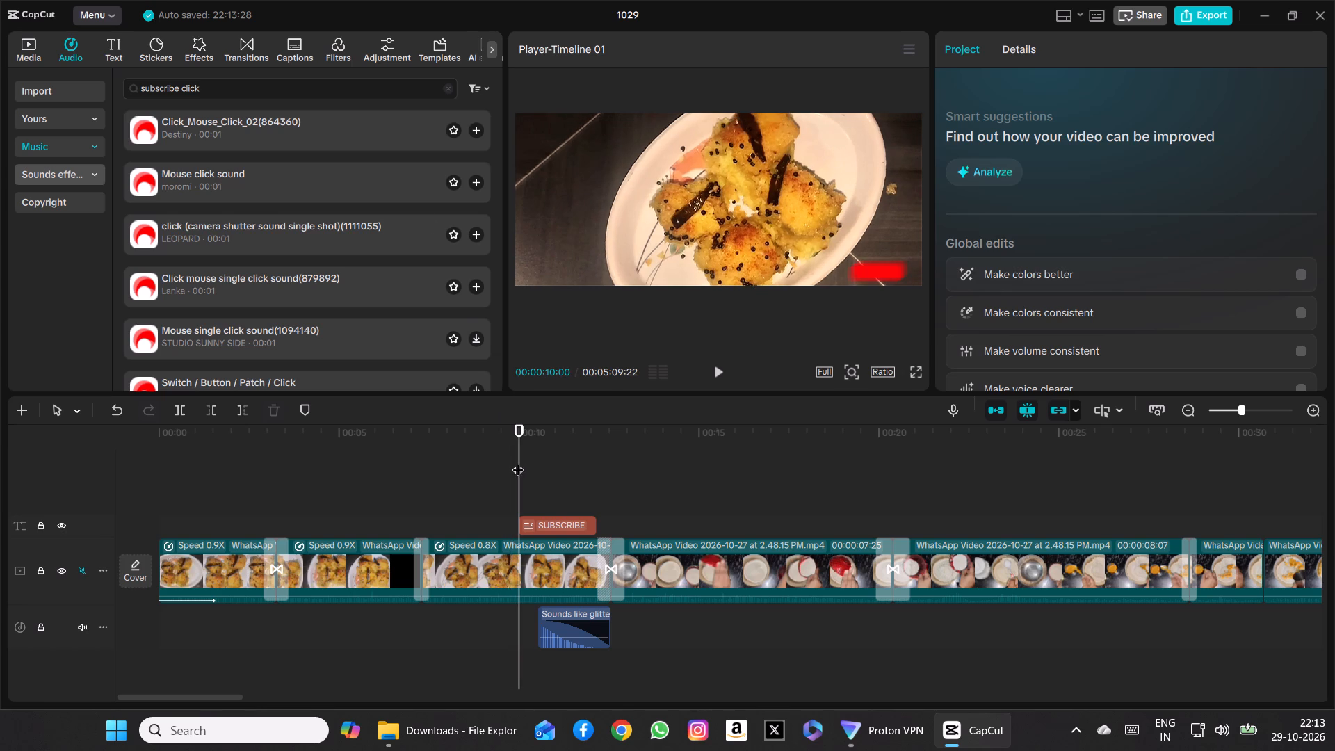
{"action": "left_click", "coordinate": [476, 129]}
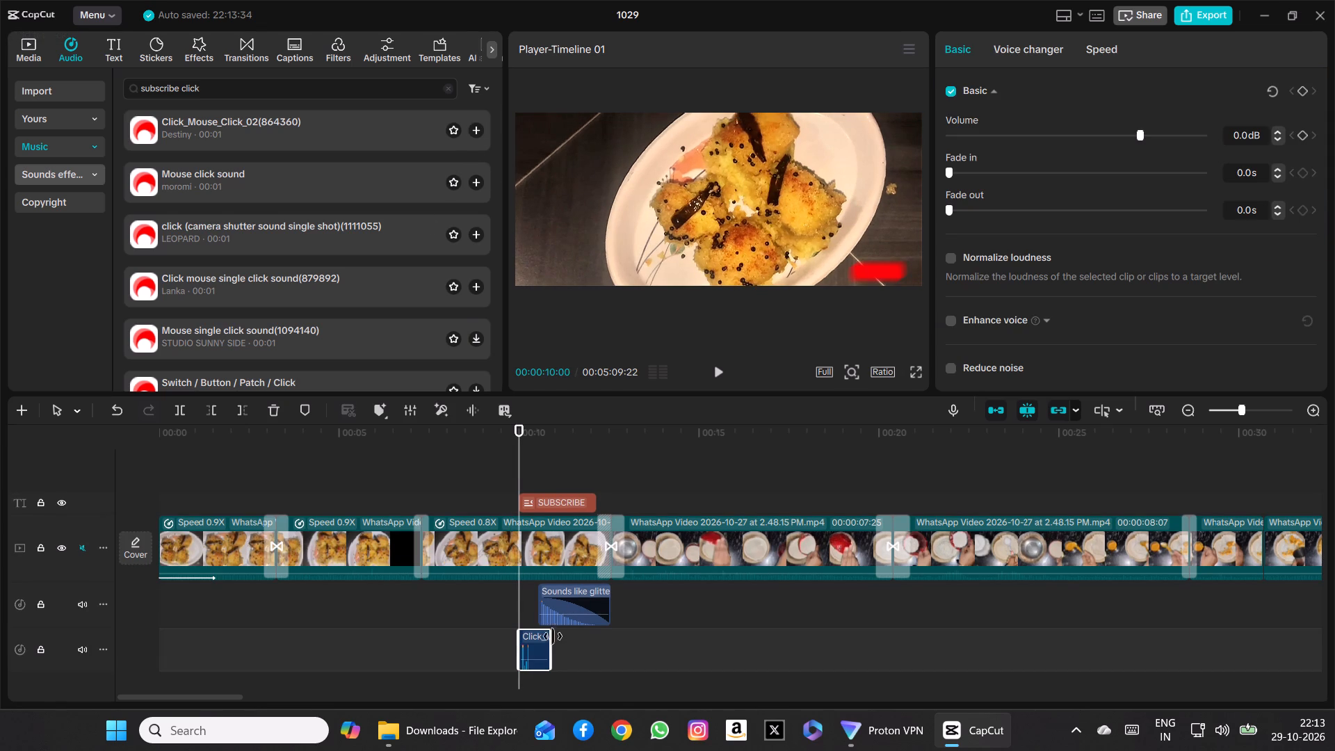
{"action": "left_click_drag", "start_coordinate": [551, 638], "coordinate": [542, 638]}
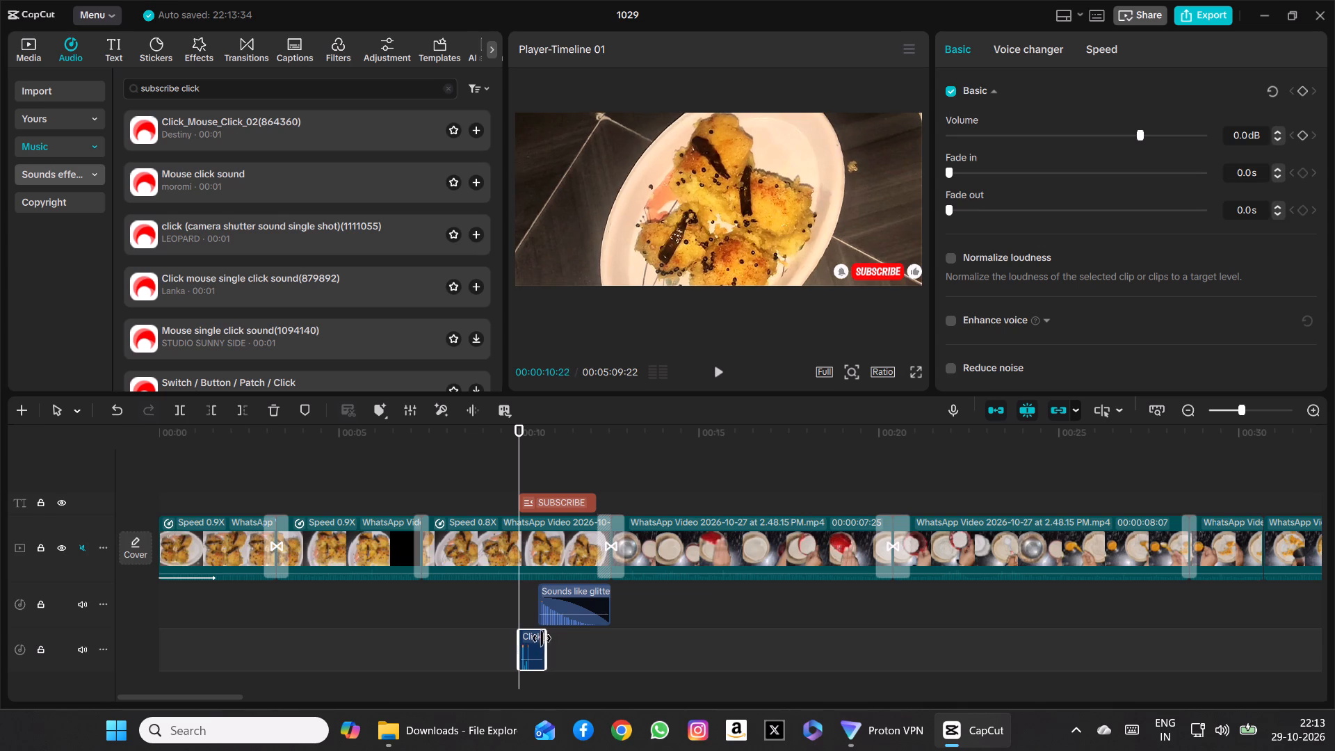
{"action": "left_click_drag", "start_coordinate": [542, 638], "coordinate": [538, 639]}
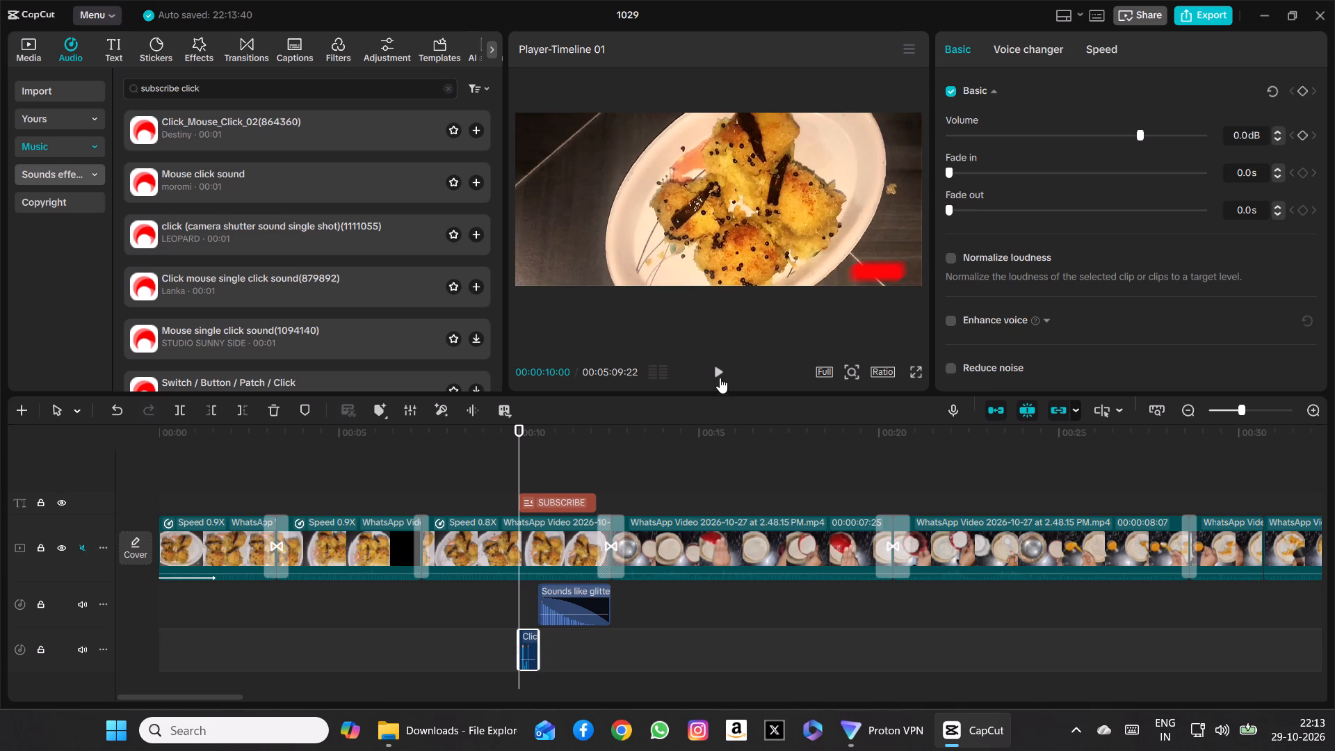
Play back the video through the subscribe overlay to check the click and glittering sounds, stopping after the overlay ends.
{"action": "left_click", "coordinate": [716, 368]}
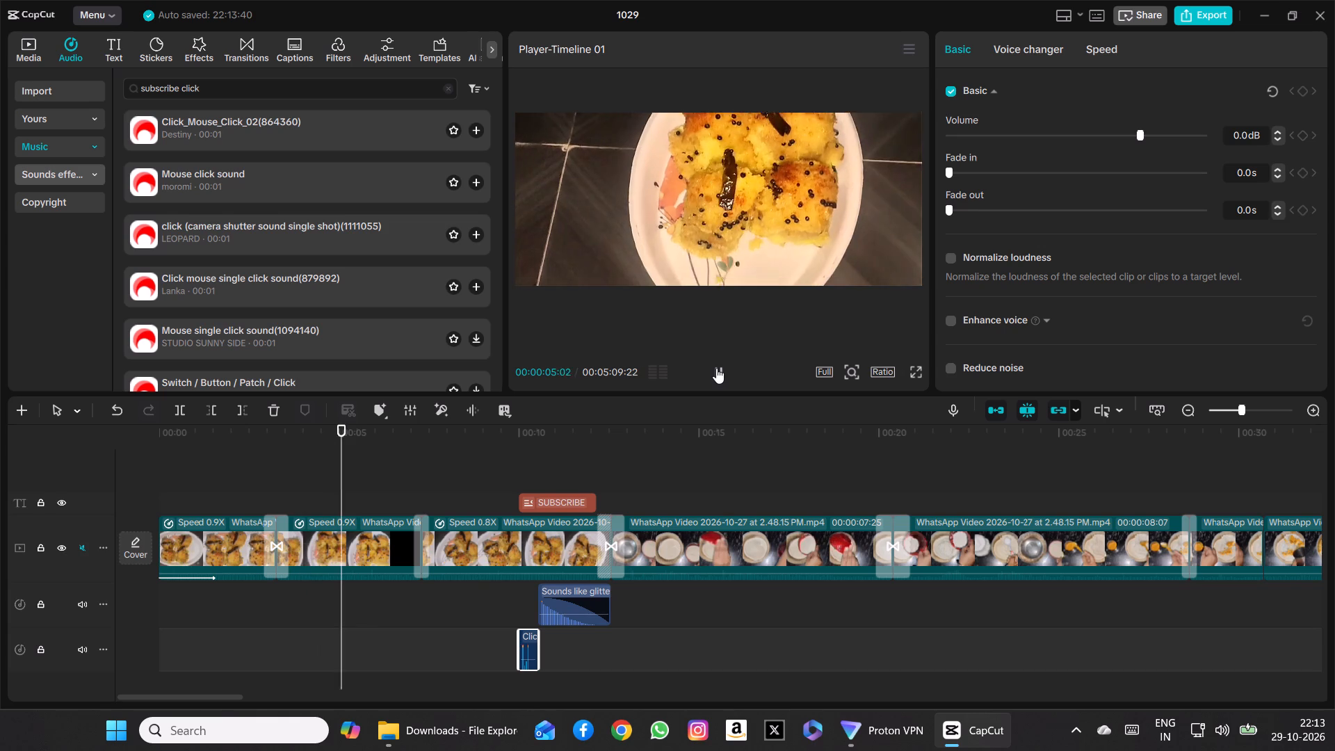
{"action": "scroll", "coordinate": [735, 464], "scroll_direction": "down", "scroll_amount": 3, "text": "ctrl"}
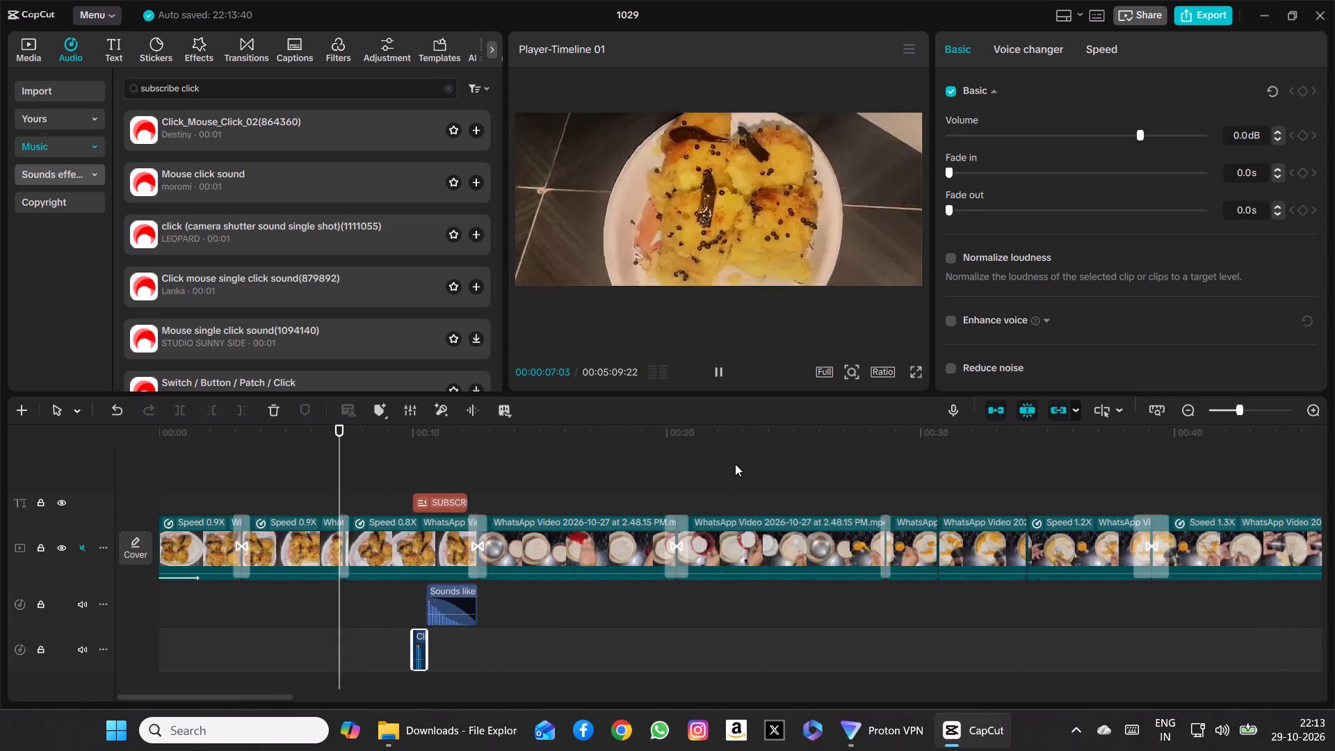
{"action": "scroll", "coordinate": [735, 464], "scroll_direction": "down", "scroll_amount": 4, "text": "ctrl"}
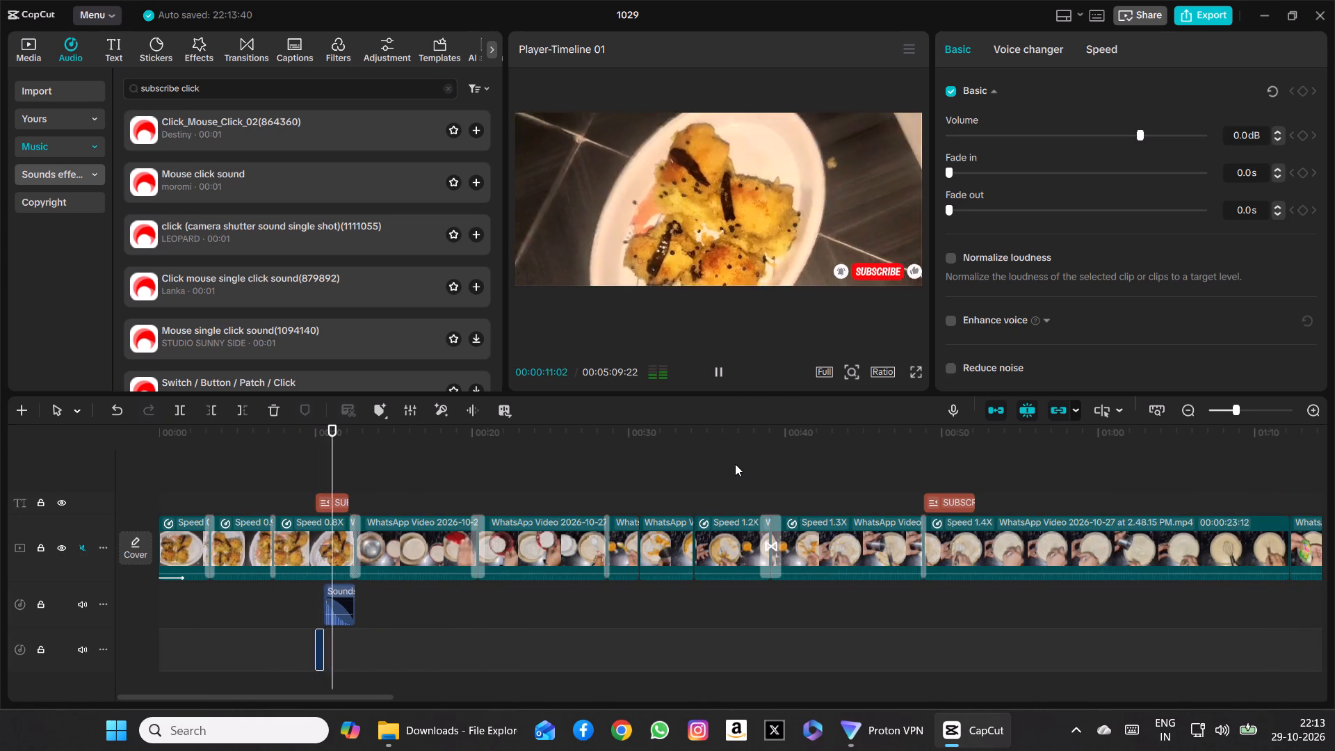
{"action": "left_click", "coordinate": [713, 369]}
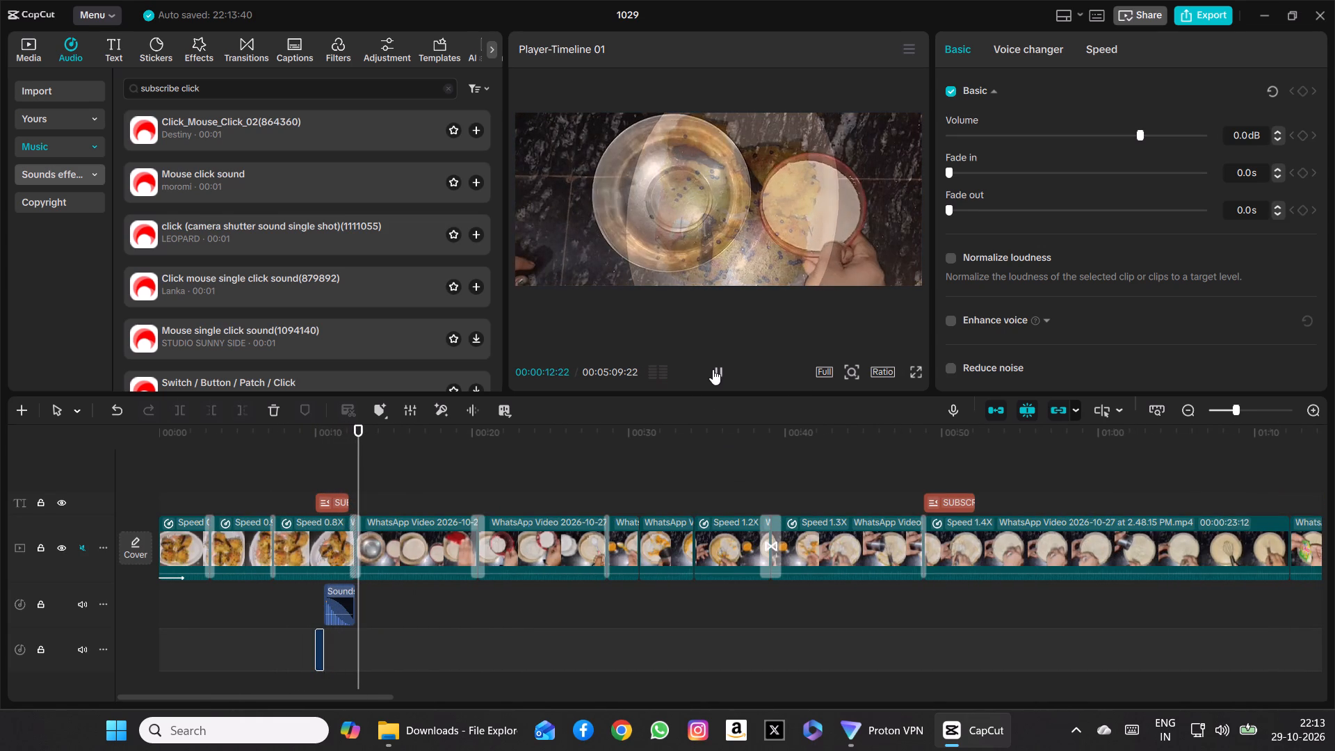
Lower the mouse click clip's volume to -7.1 dB.
{"action": "left_click", "coordinate": [322, 652]}
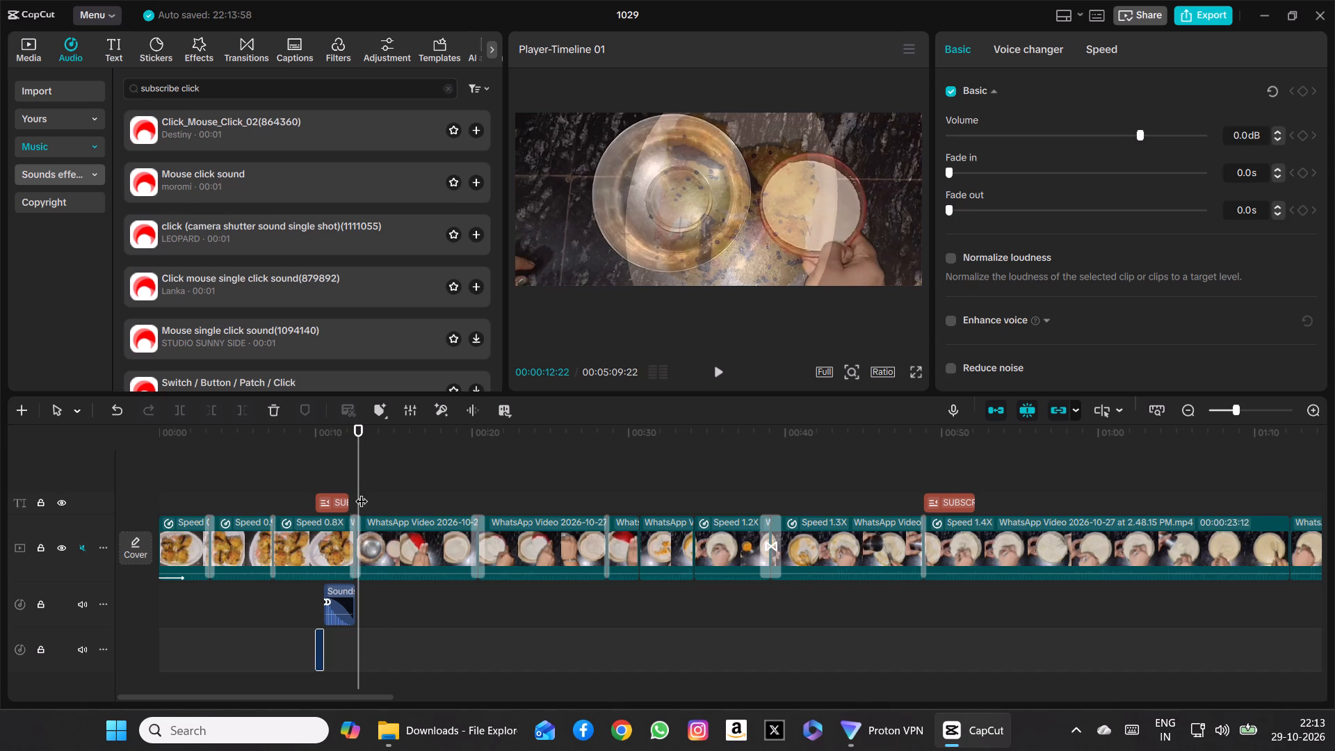
{"action": "scroll", "coordinate": [360, 481], "scroll_direction": "up", "scroll_amount": 6, "text": "ctrl"}
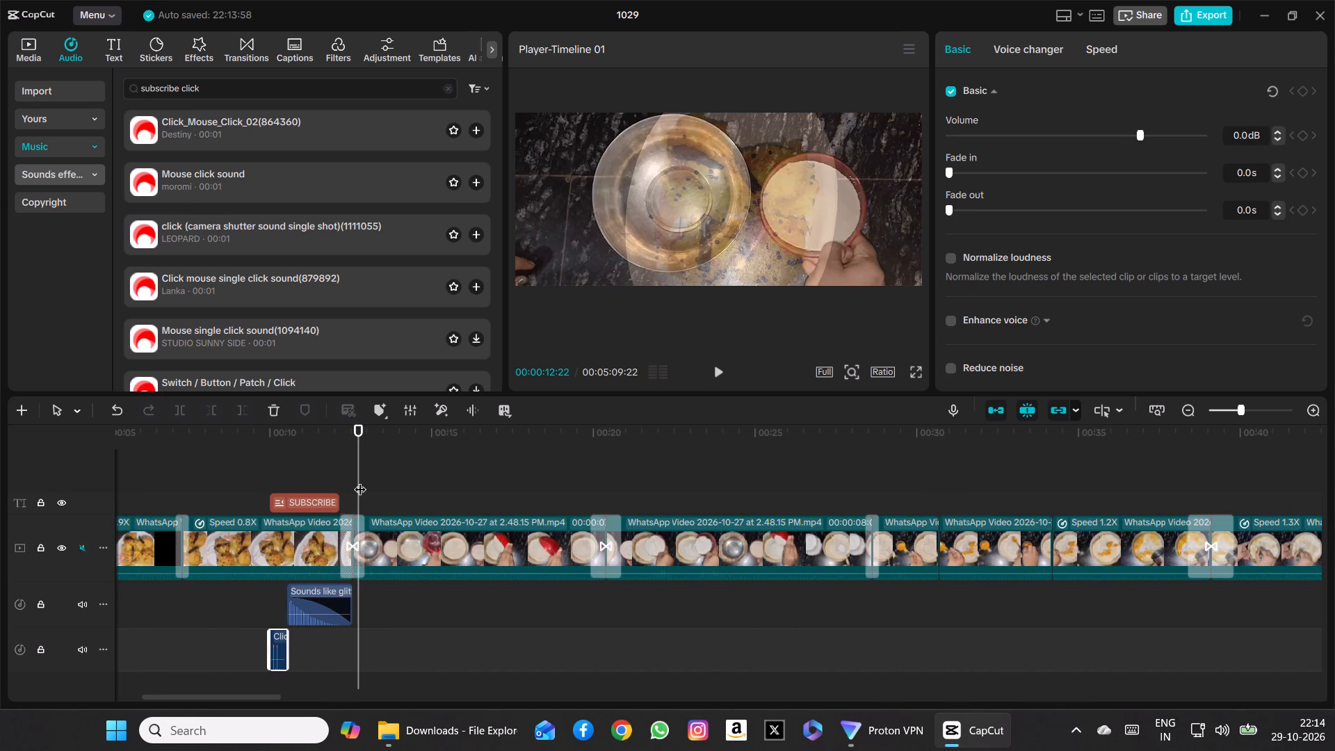
{"action": "left_click_drag", "start_coordinate": [1140, 130], "coordinate": [1114, 134]}
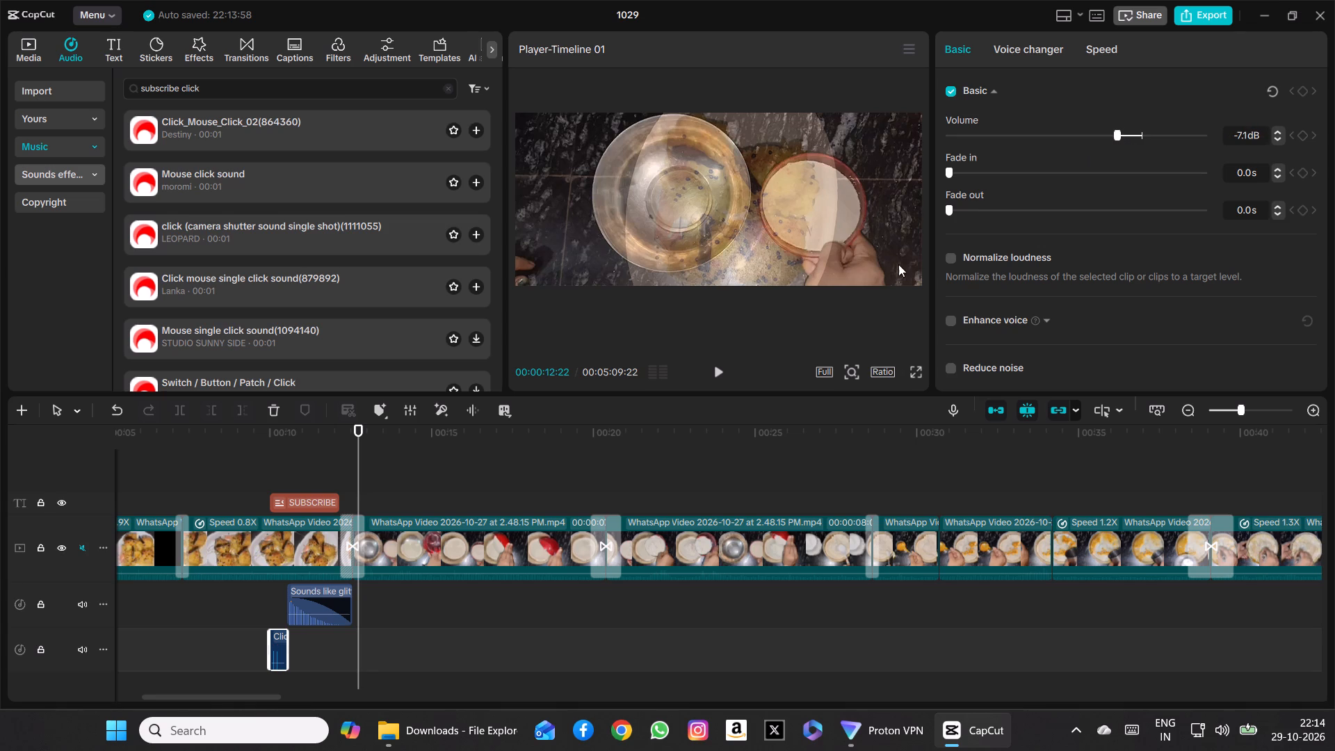
Move the playhead back to 00:00:09:00, before the subscribe overlay, and briefly play the video to check the lowered click sound.
{"action": "left_click_drag", "start_coordinate": [360, 472], "coordinate": [305, 490]}
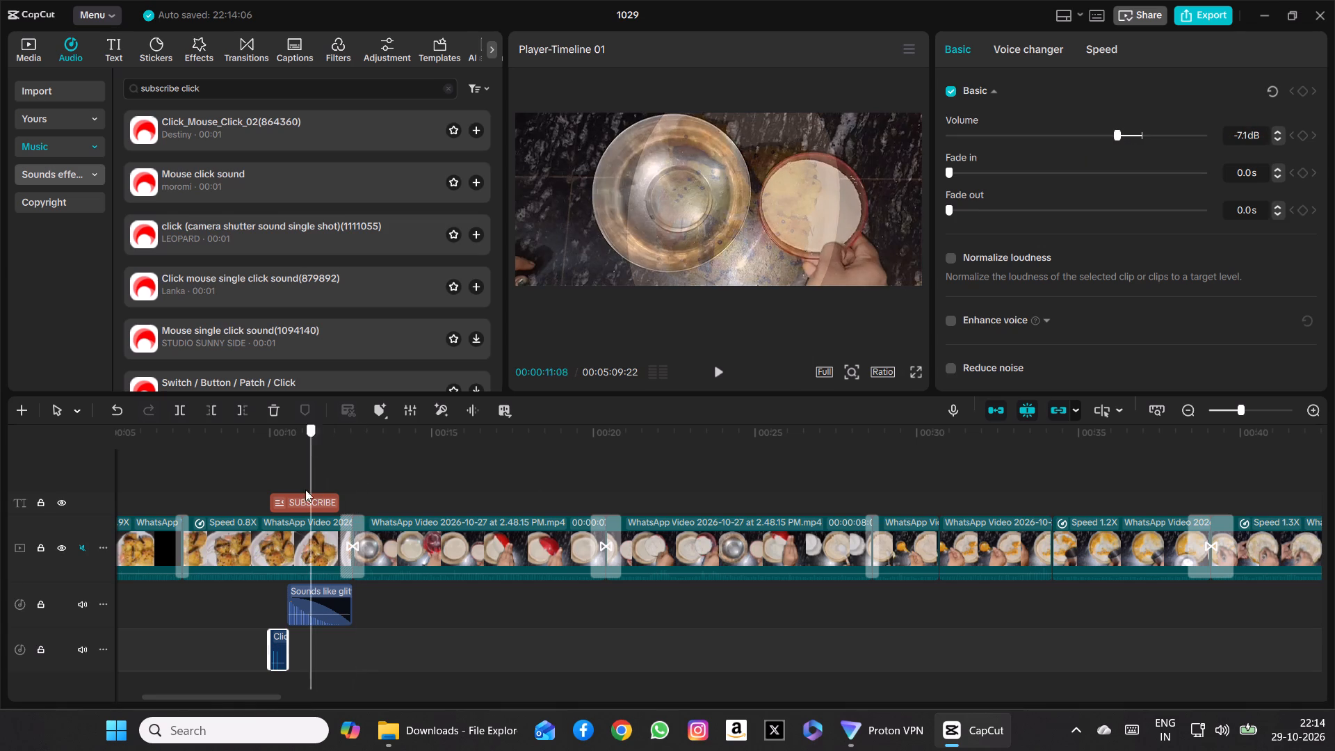
{"action": "left_click_drag", "start_coordinate": [305, 490], "coordinate": [238, 492]}
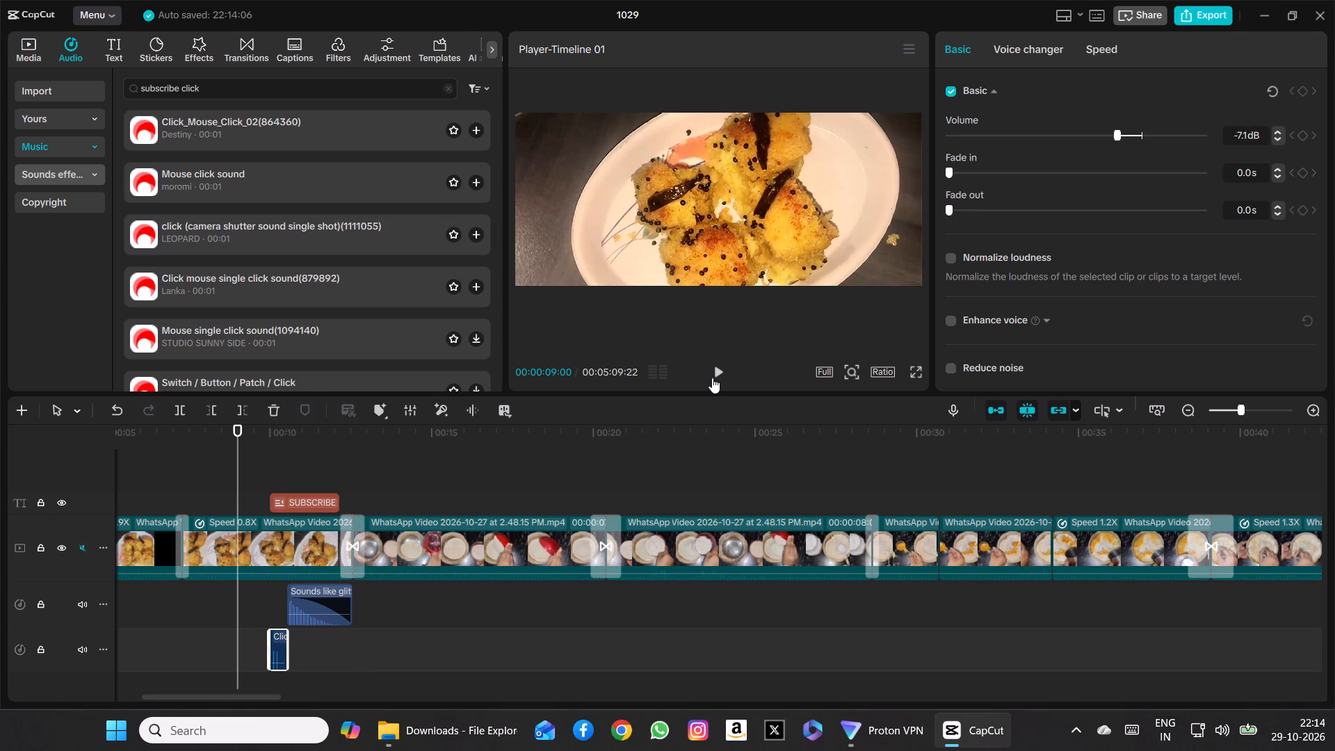
{"action": "left_click", "coordinate": [717, 369]}
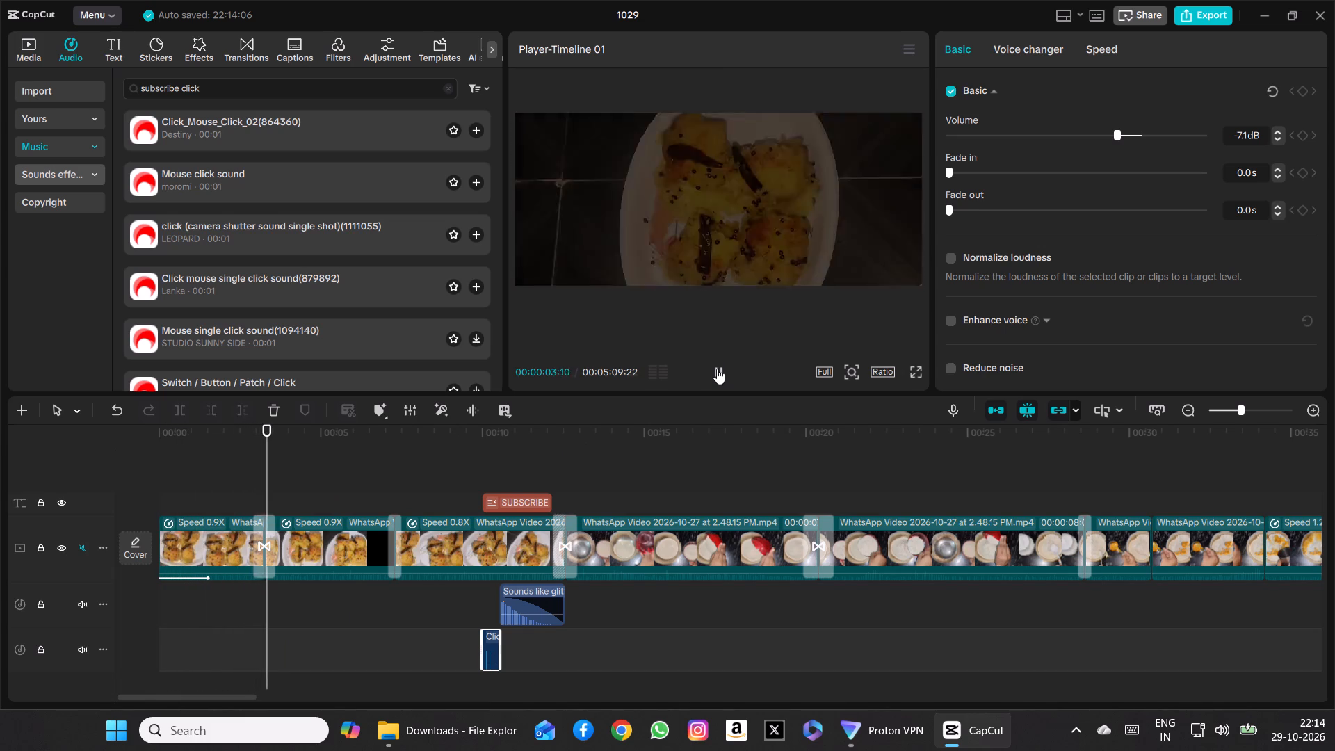
{"action": "left_click", "coordinate": [717, 369]}
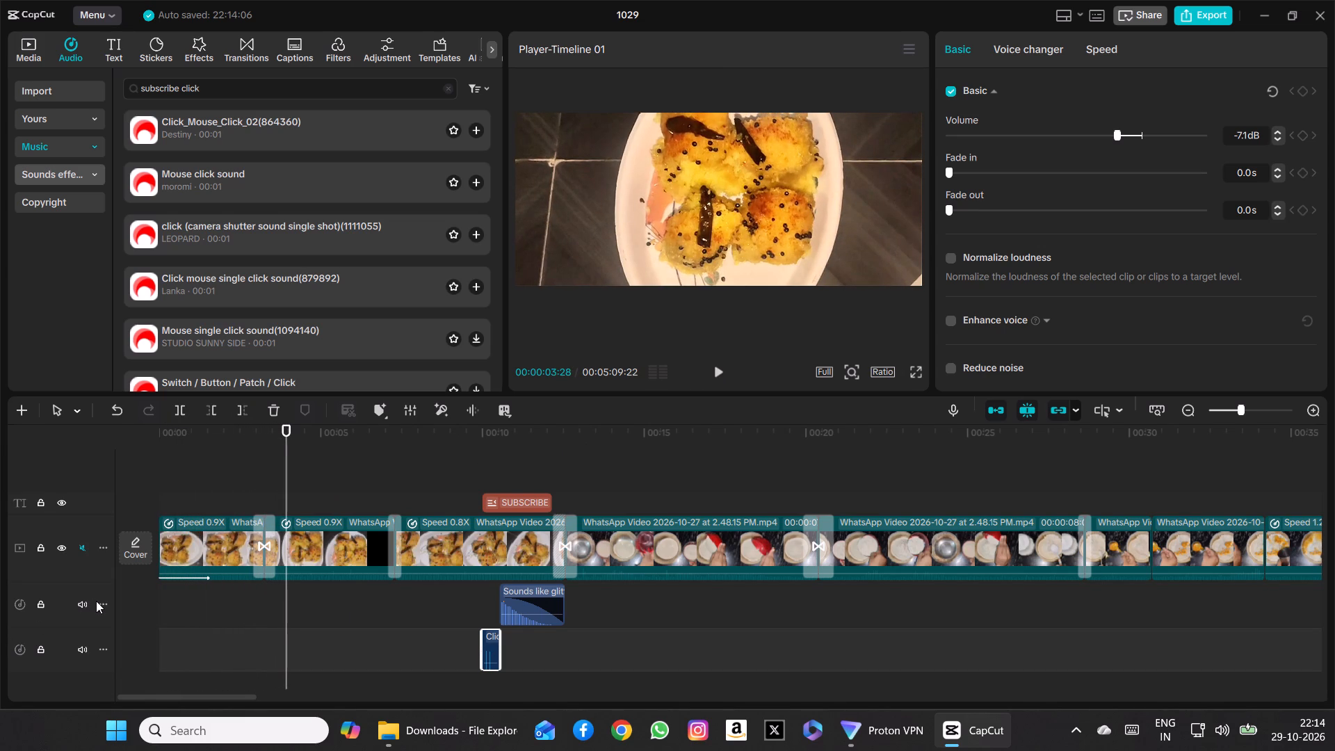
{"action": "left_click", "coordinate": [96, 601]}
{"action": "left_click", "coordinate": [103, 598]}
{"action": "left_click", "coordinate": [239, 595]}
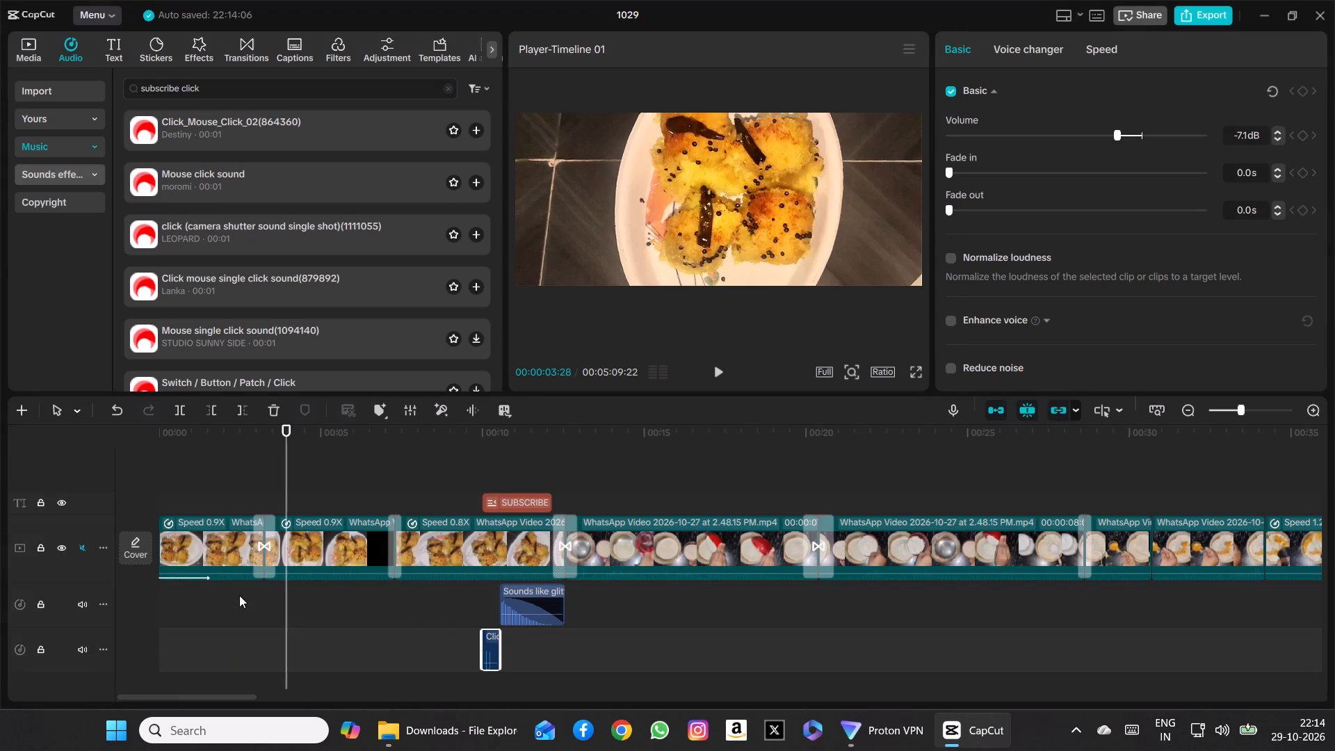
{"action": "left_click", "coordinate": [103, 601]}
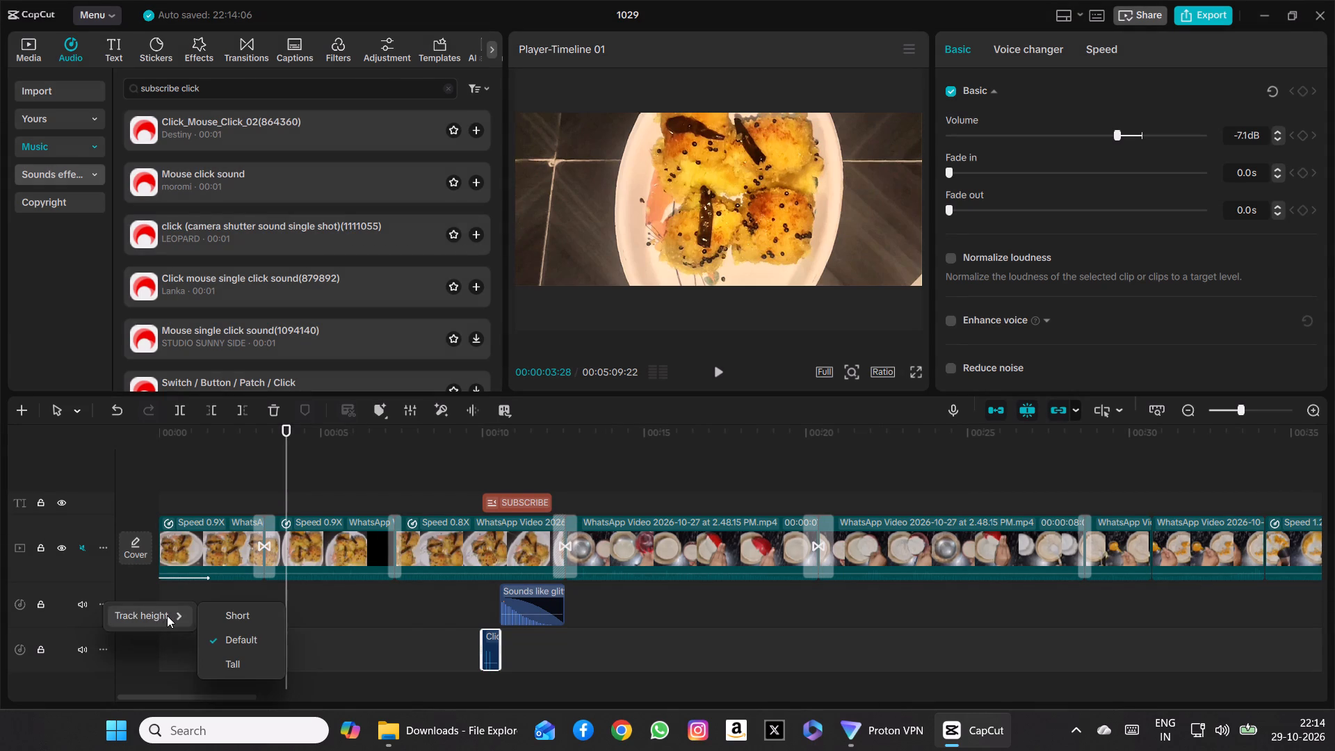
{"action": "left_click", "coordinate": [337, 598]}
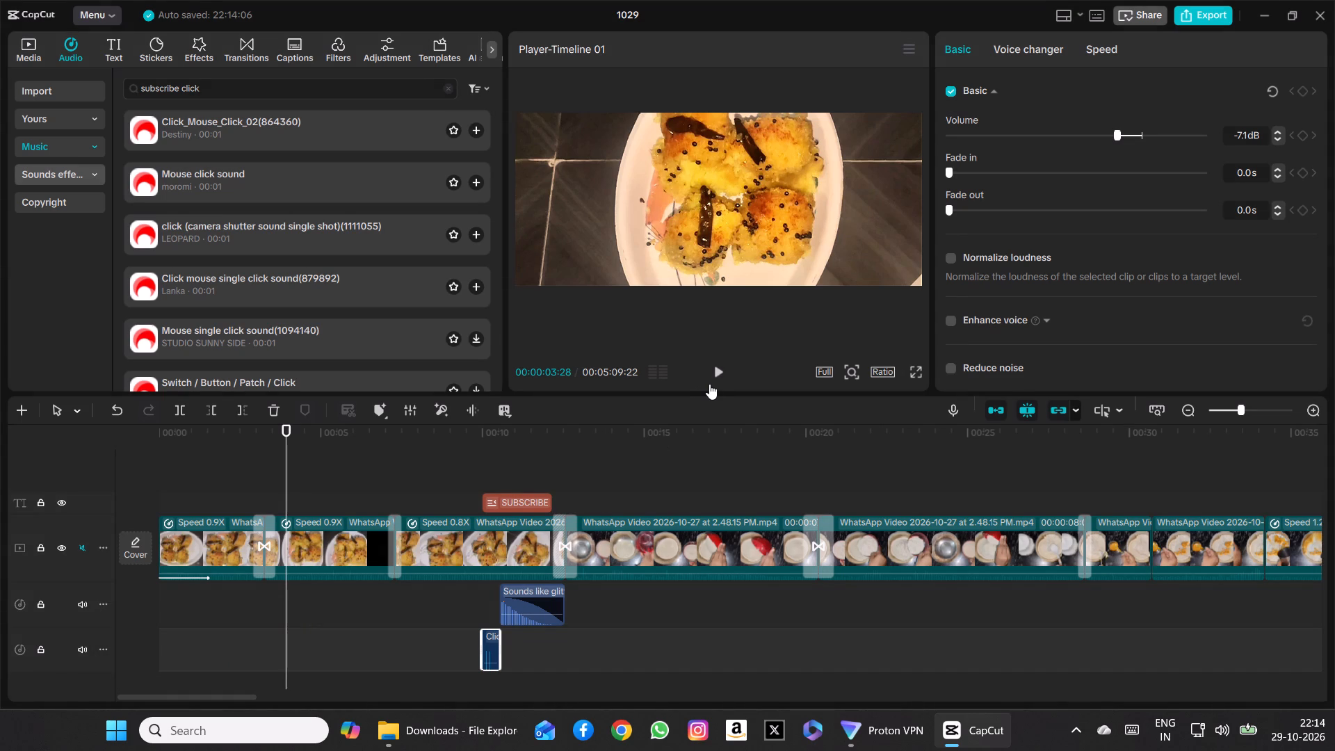
Play the video through the subscribe overlay to check the click and glittering sounds, stopping at 00:00:15:00.
{"action": "left_click", "coordinate": [715, 369]}
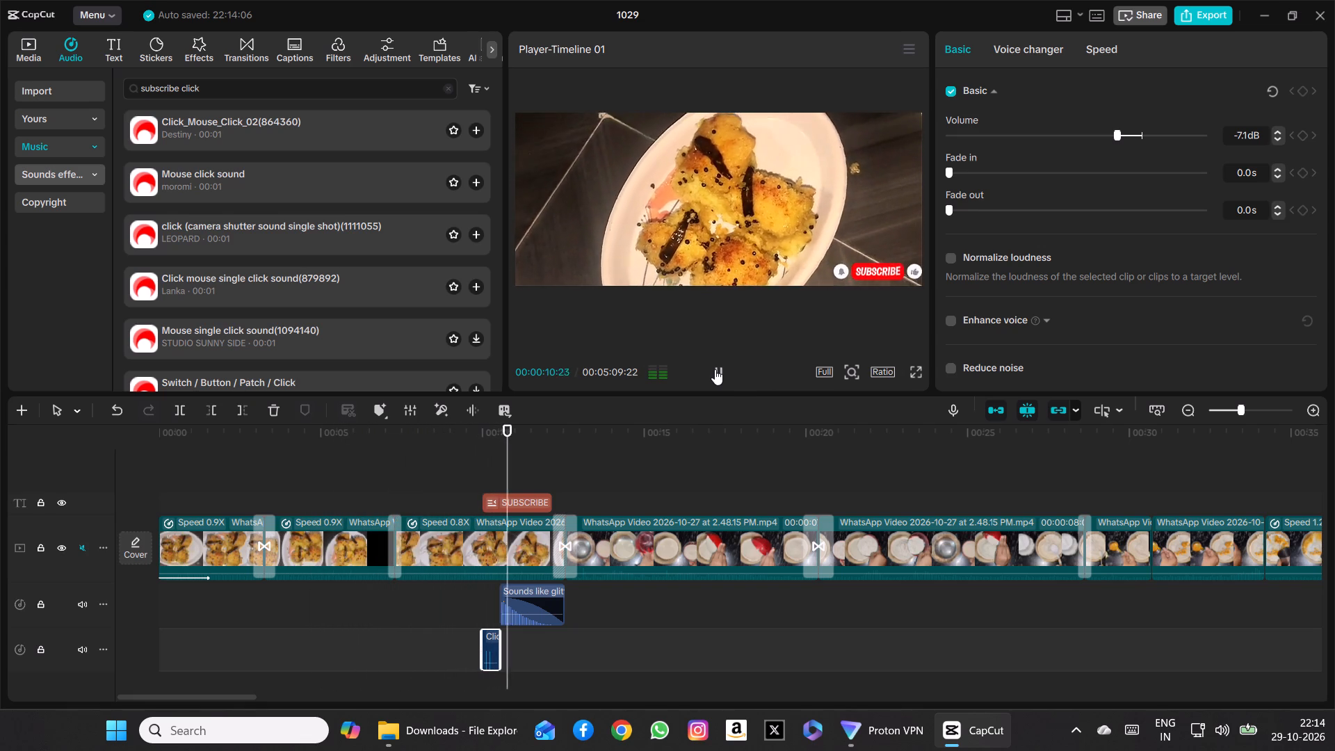
{"action": "left_click", "coordinate": [644, 629]}
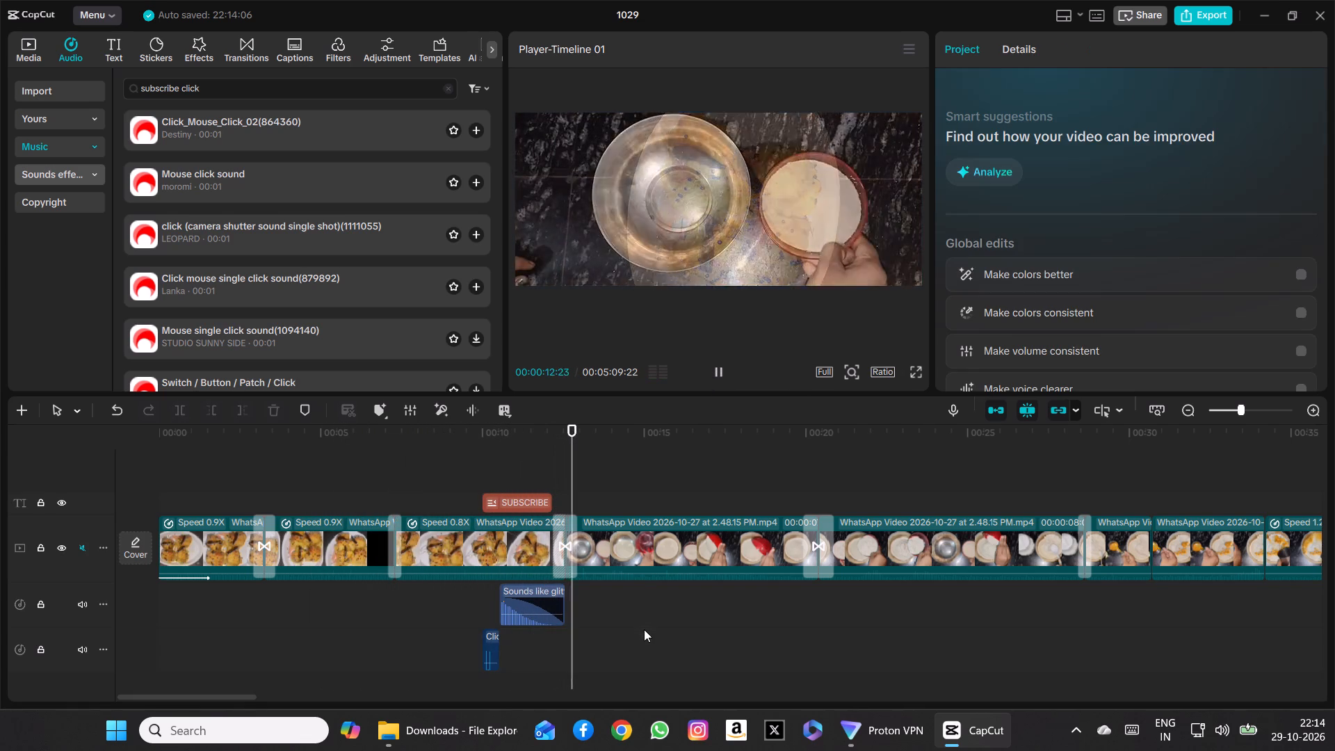
Shorten the glittering sound clip's fade-out to 1.6 s.
{"action": "left_click", "coordinate": [540, 607]}
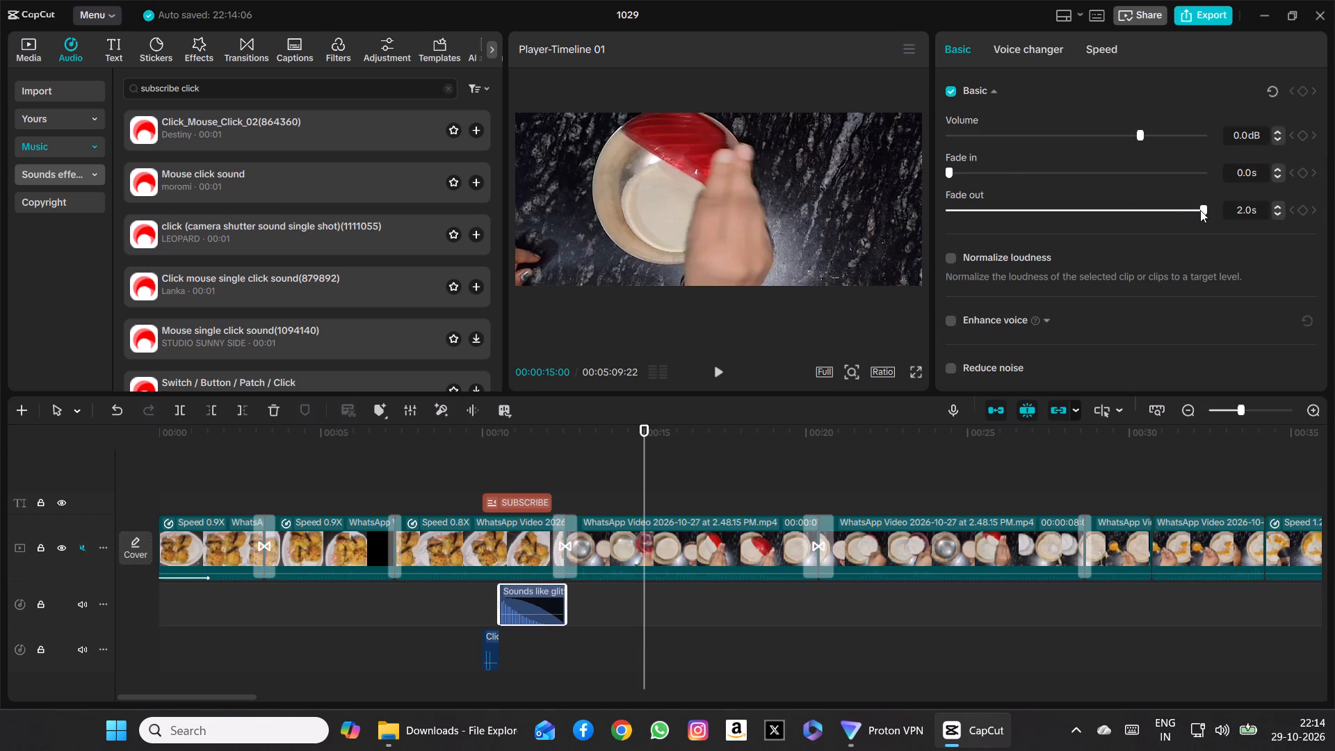
{"action": "left_click_drag", "start_coordinate": [1200, 210], "coordinate": [1156, 217]}
{"action": "left_click_drag", "start_coordinate": [1156, 217], "coordinate": [1142, 220]}
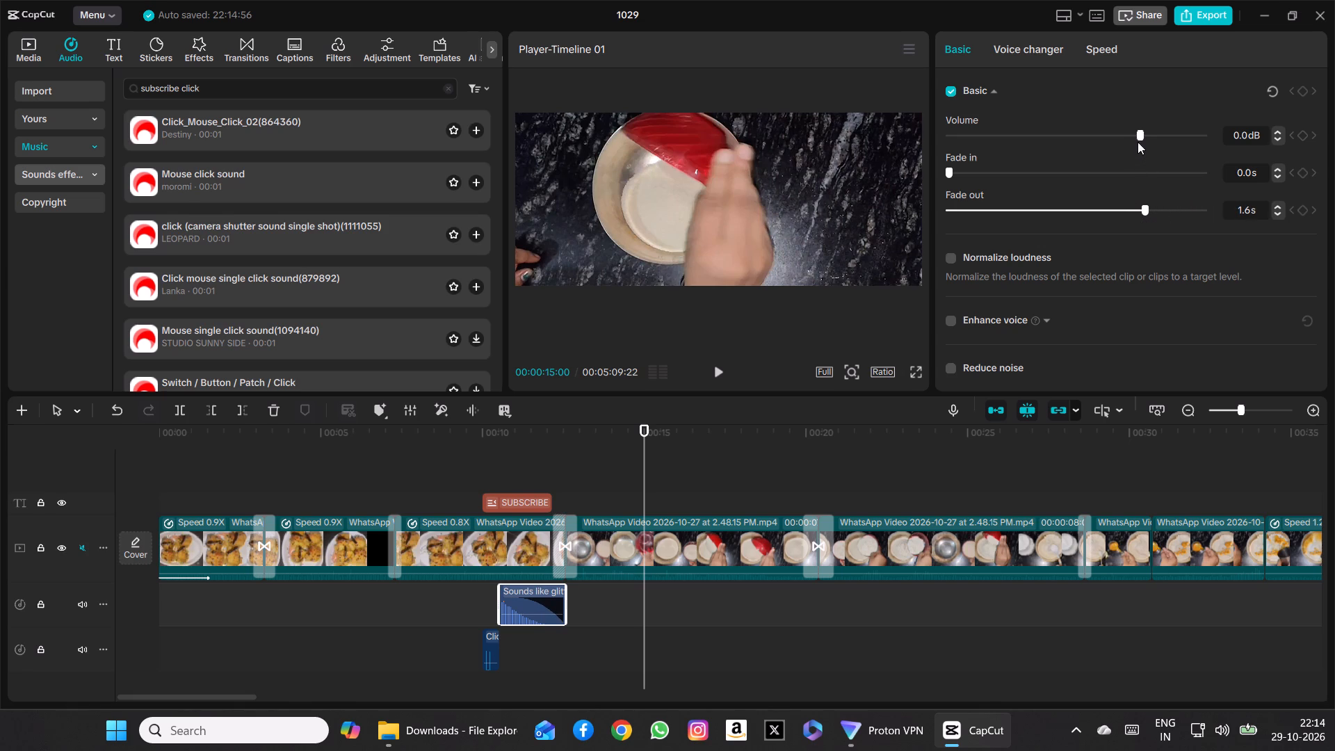
Lower the glittering sound clip's volume to -8.2 dB.
{"action": "left_click_drag", "start_coordinate": [1138, 136], "coordinate": [1122, 138]}
{"action": "left_click_drag", "start_coordinate": [1122, 138], "coordinate": [1114, 141]}
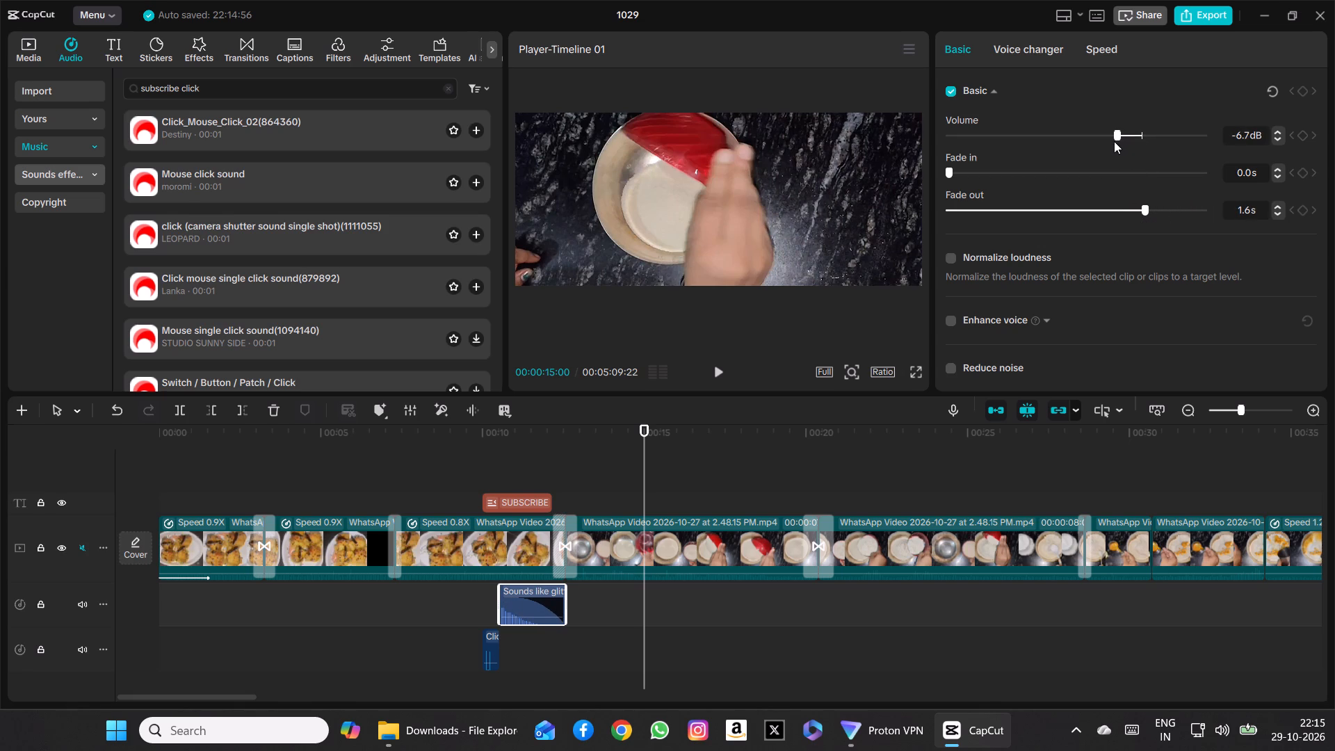
{"action": "left_click_drag", "start_coordinate": [1114, 141], "coordinate": [1110, 141]}
Play the video from 00:00:03:25 until the subscribe overlay has ended to check the balance of both sound effects.
{"action": "left_click_drag", "start_coordinate": [645, 469], "coordinate": [283, 466]}
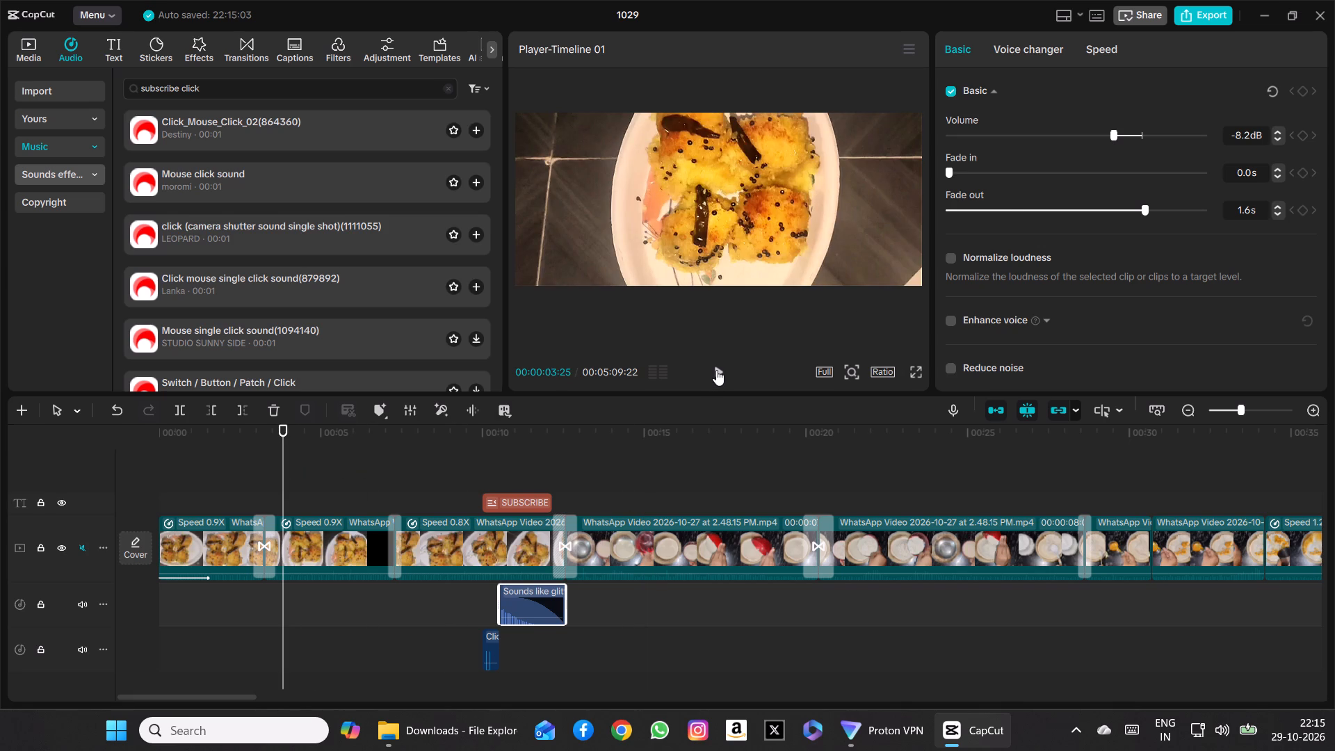
{"action": "left_click", "coordinate": [716, 370]}
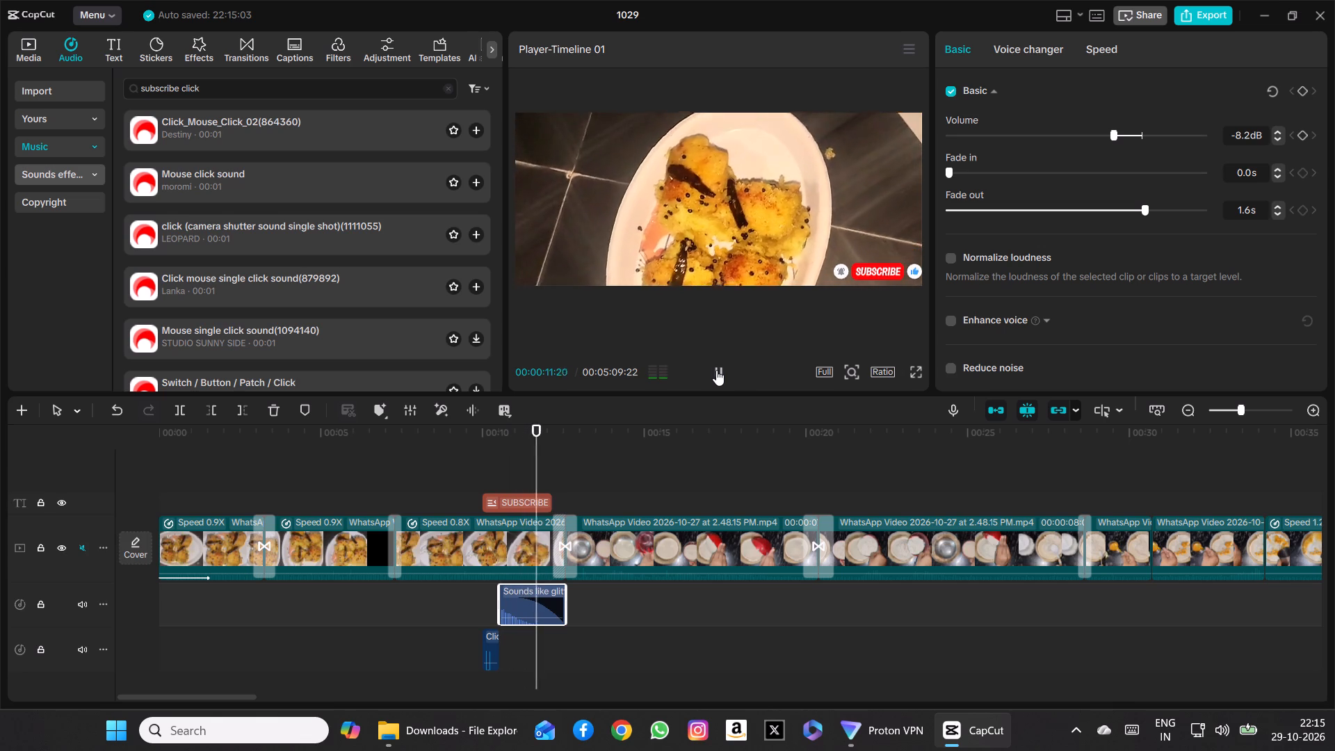
{"action": "left_click", "coordinate": [716, 370]}
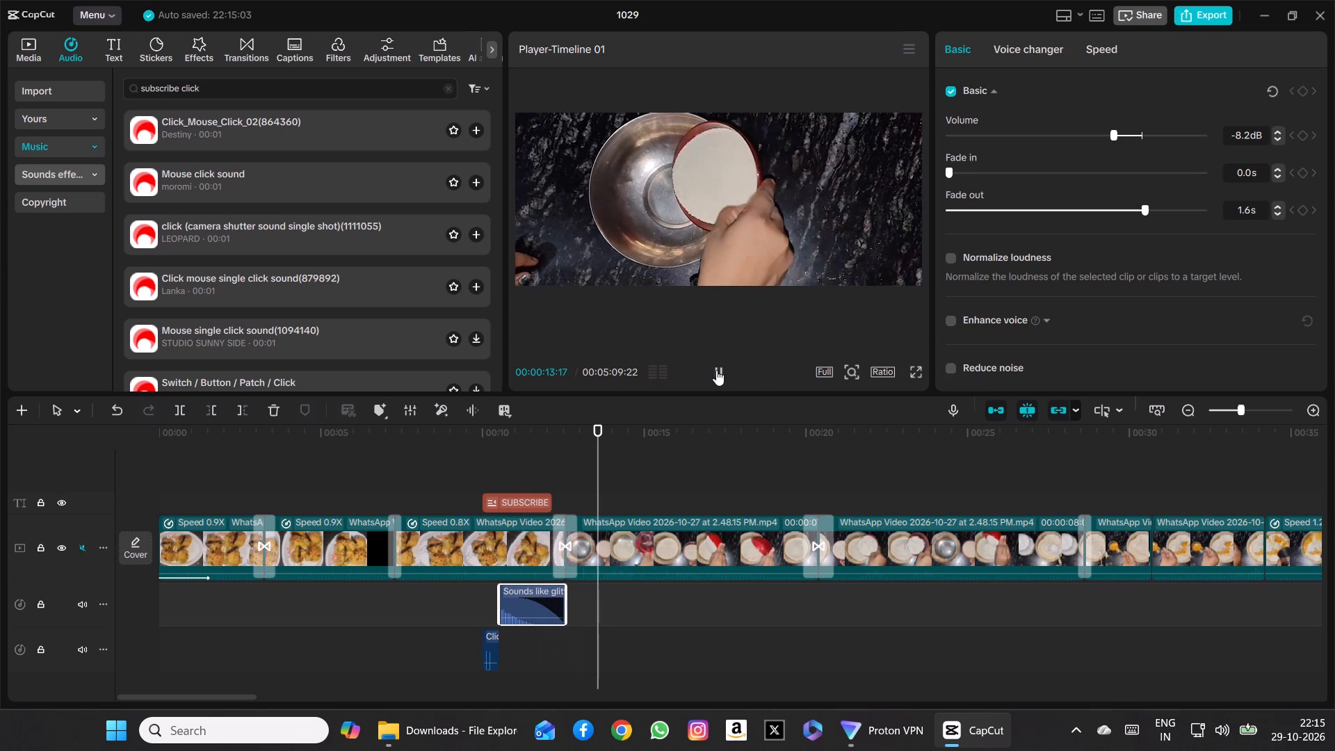
Look along the rest of the timeline to the end of the video for further subscribe overlays.
{"action": "scroll", "coordinate": [755, 506], "scroll_direction": "left", "scroll_amount": 1}
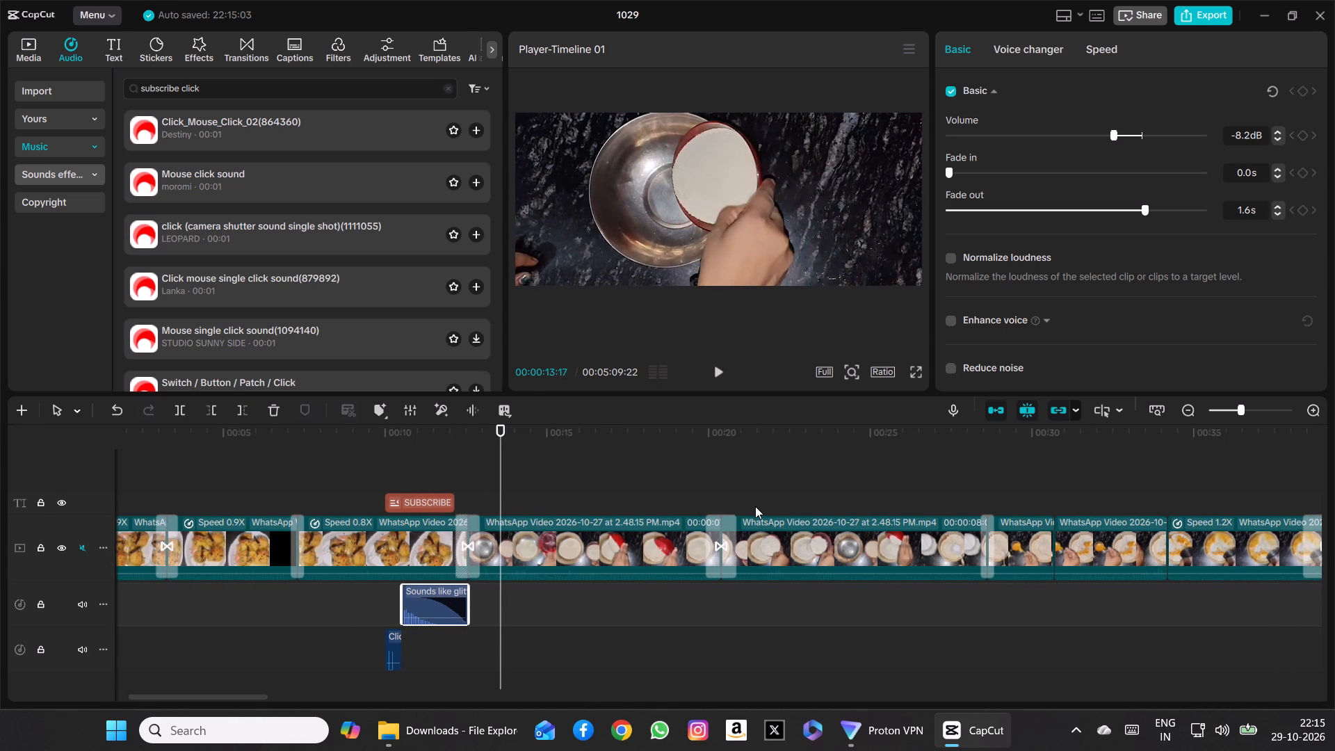
{"action": "scroll", "coordinate": [755, 506], "scroll_direction": "left", "scroll_amount": 2}
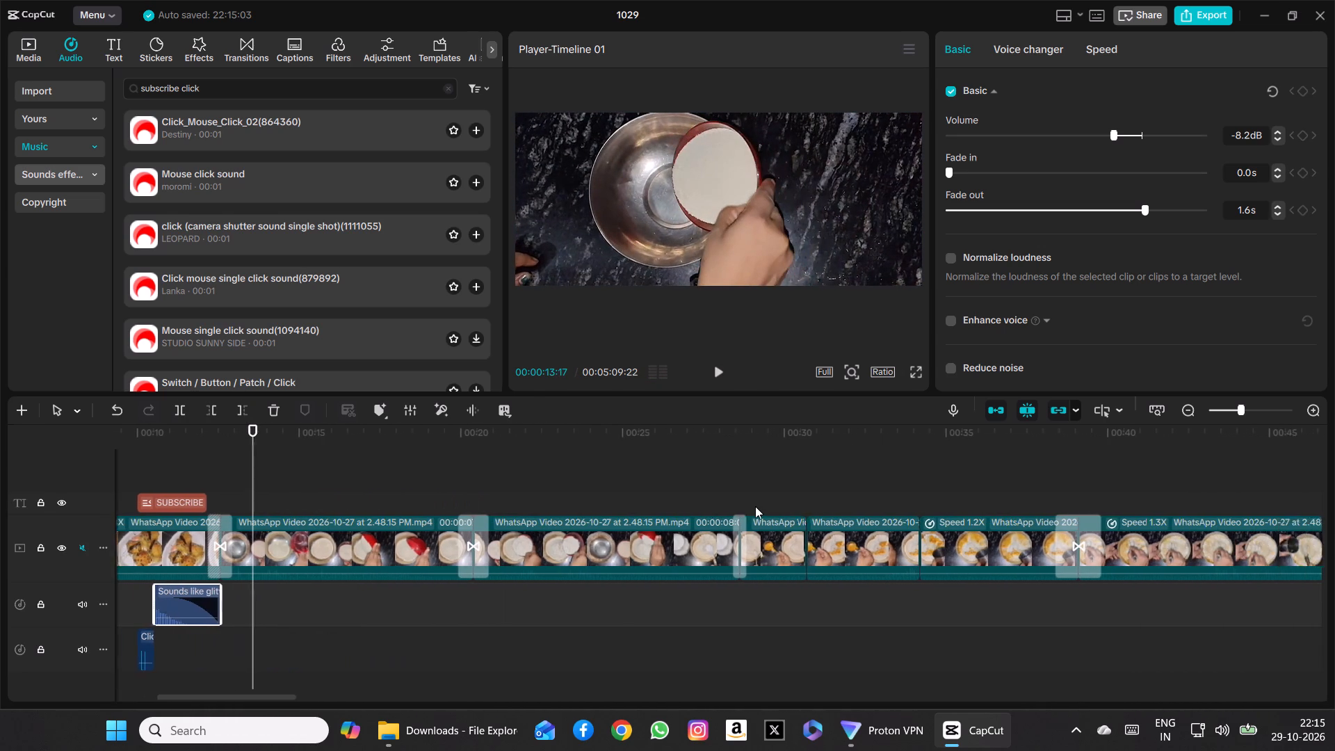
{"action": "scroll", "coordinate": [755, 506], "scroll_direction": "left", "scroll_amount": 2}
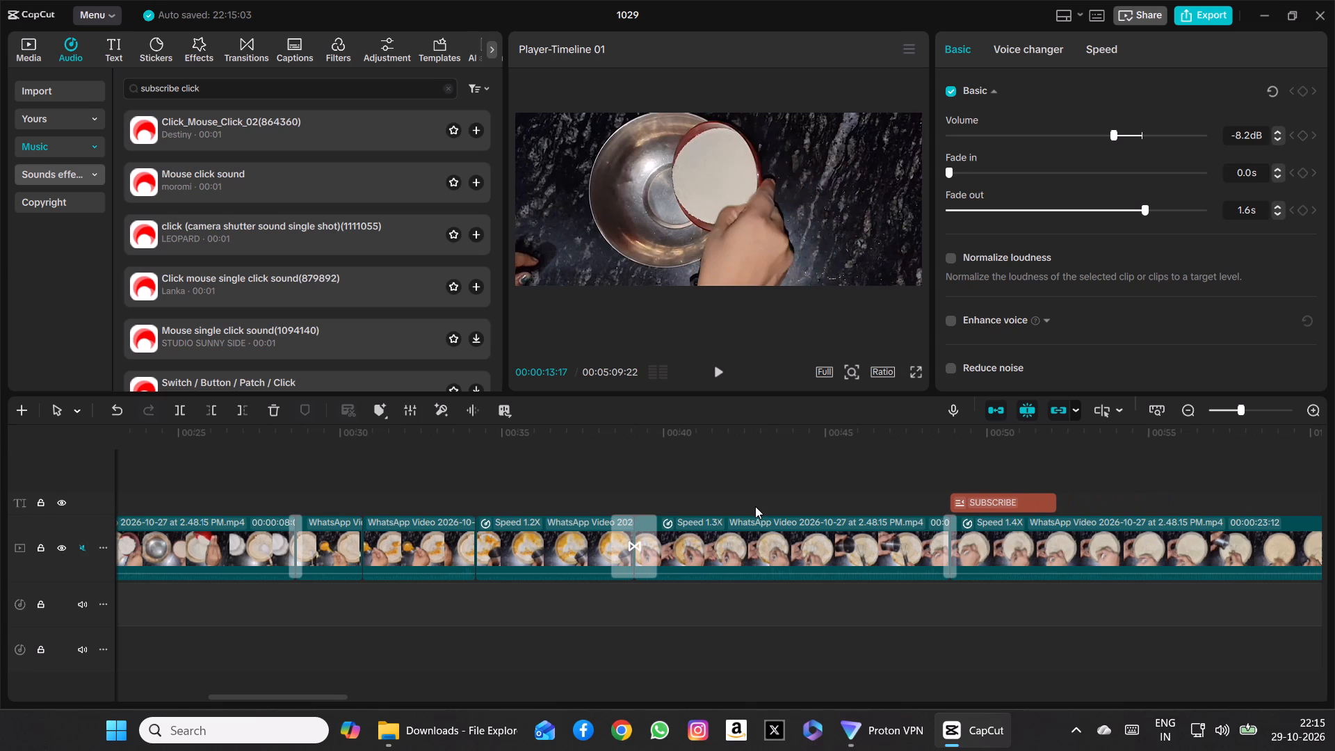
{"action": "scroll", "coordinate": [755, 506], "scroll_direction": "left", "scroll_amount": 3}
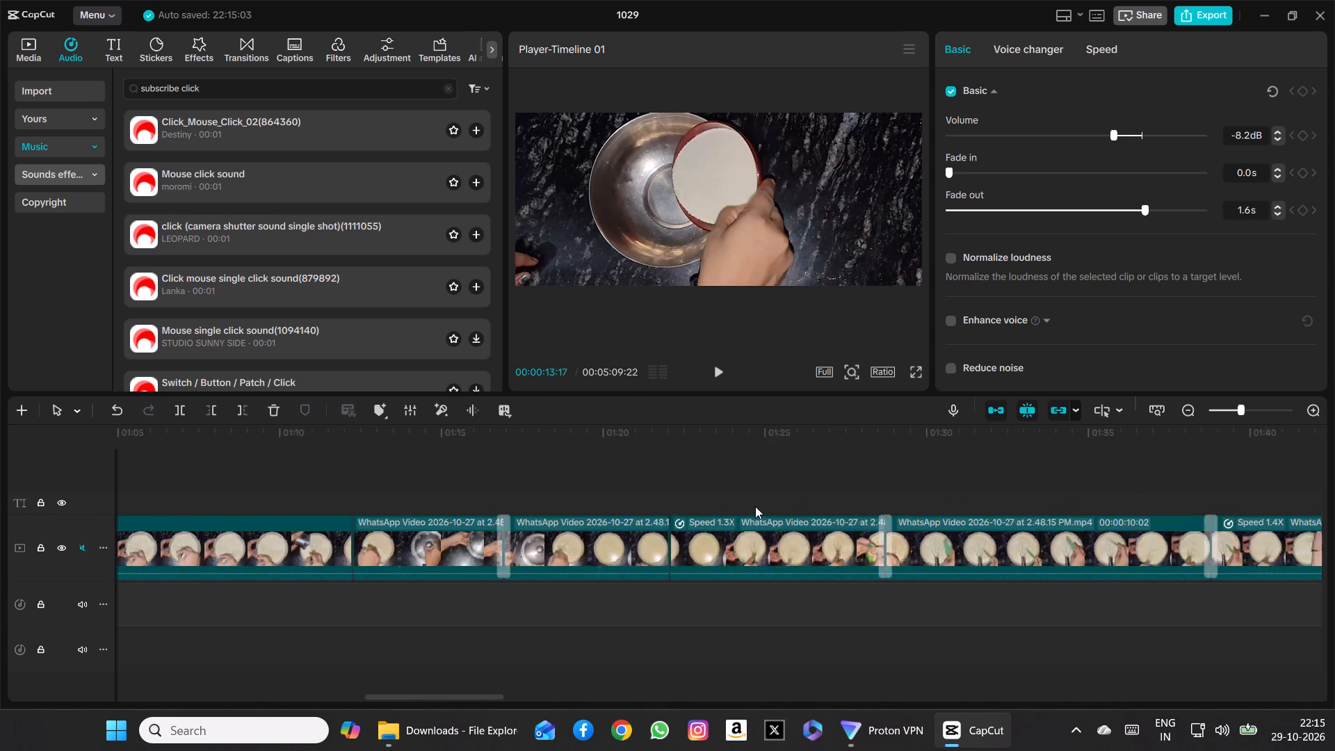
{"action": "scroll", "coordinate": [755, 506], "scroll_direction": "left", "scroll_amount": 6}
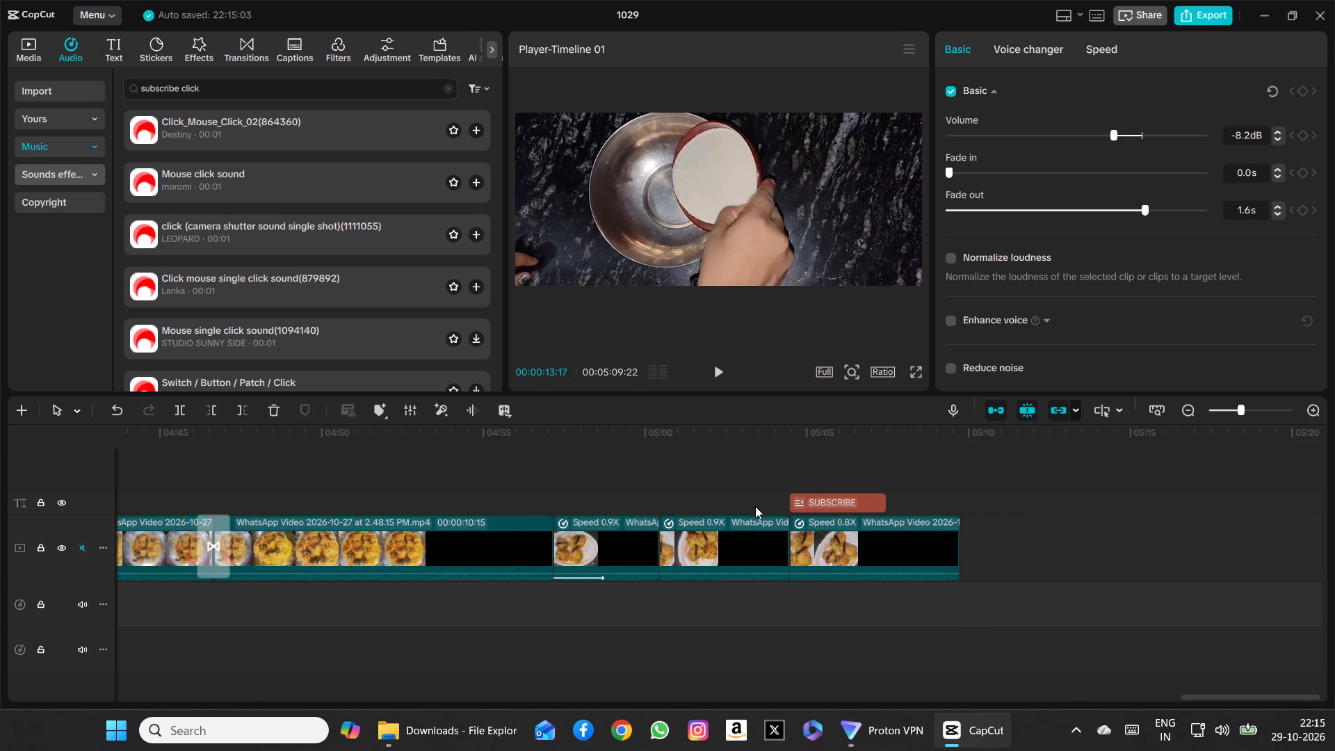
Examine the subscribe overlay at the end of the video by scrubbing around 00:05:04, and briefly check playback.
{"action": "left_click", "coordinate": [718, 369]}
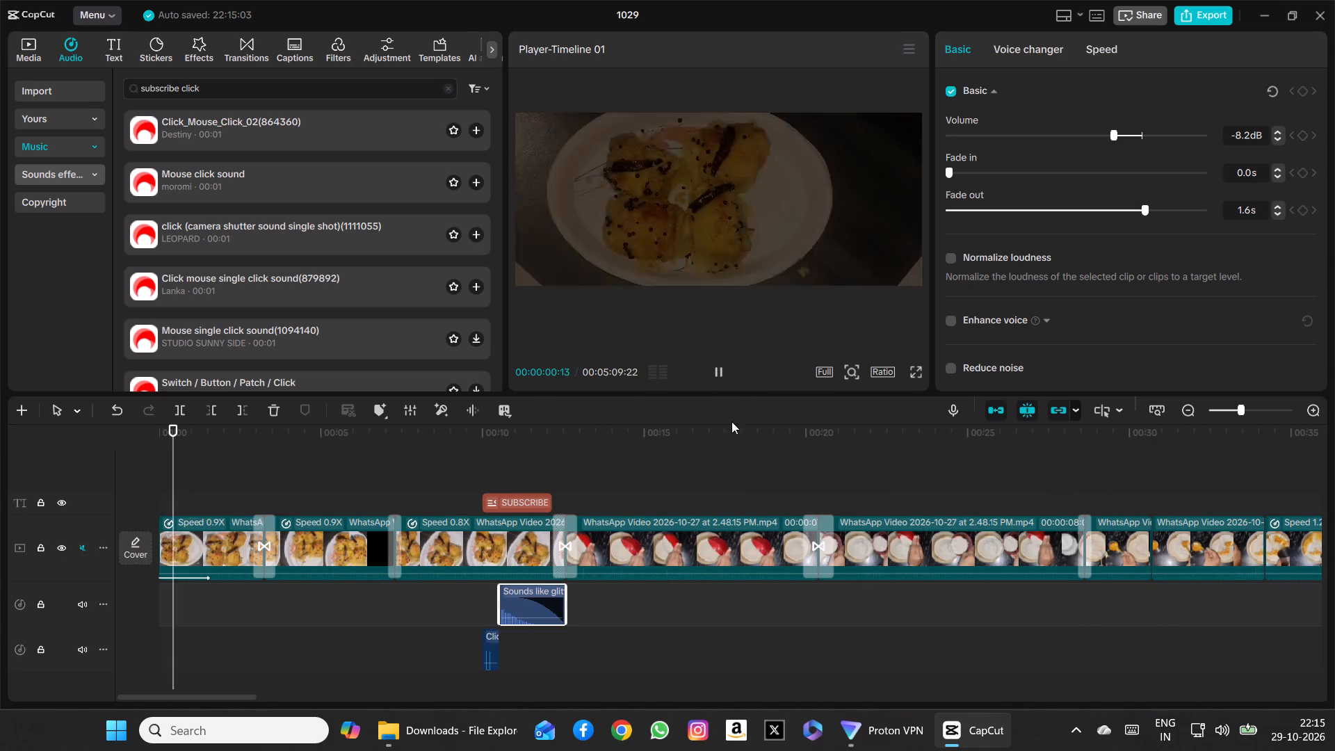
{"action": "left_click", "coordinate": [741, 464]}
{"action": "left_click_drag", "start_coordinate": [741, 464], "coordinate": [1076, 460]}
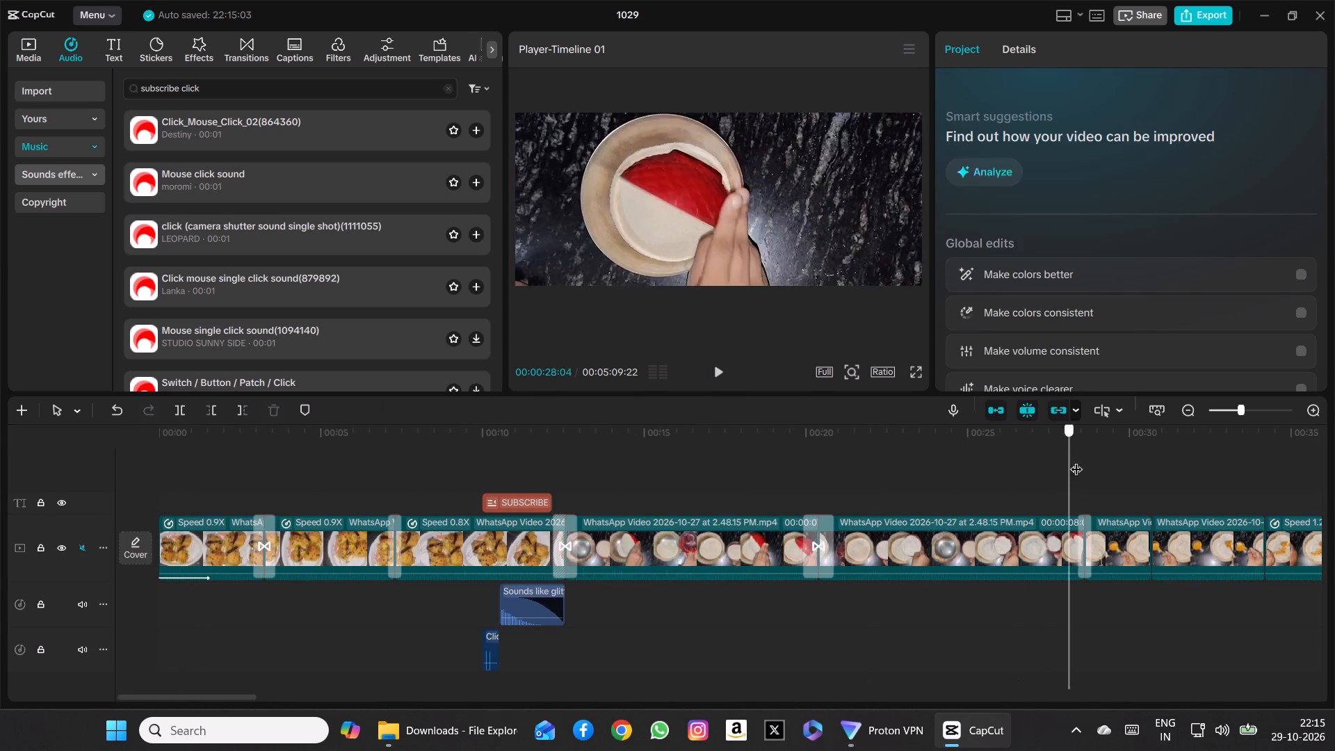
{"action": "left_click_drag", "start_coordinate": [1076, 460], "coordinate": [1334, 419]}
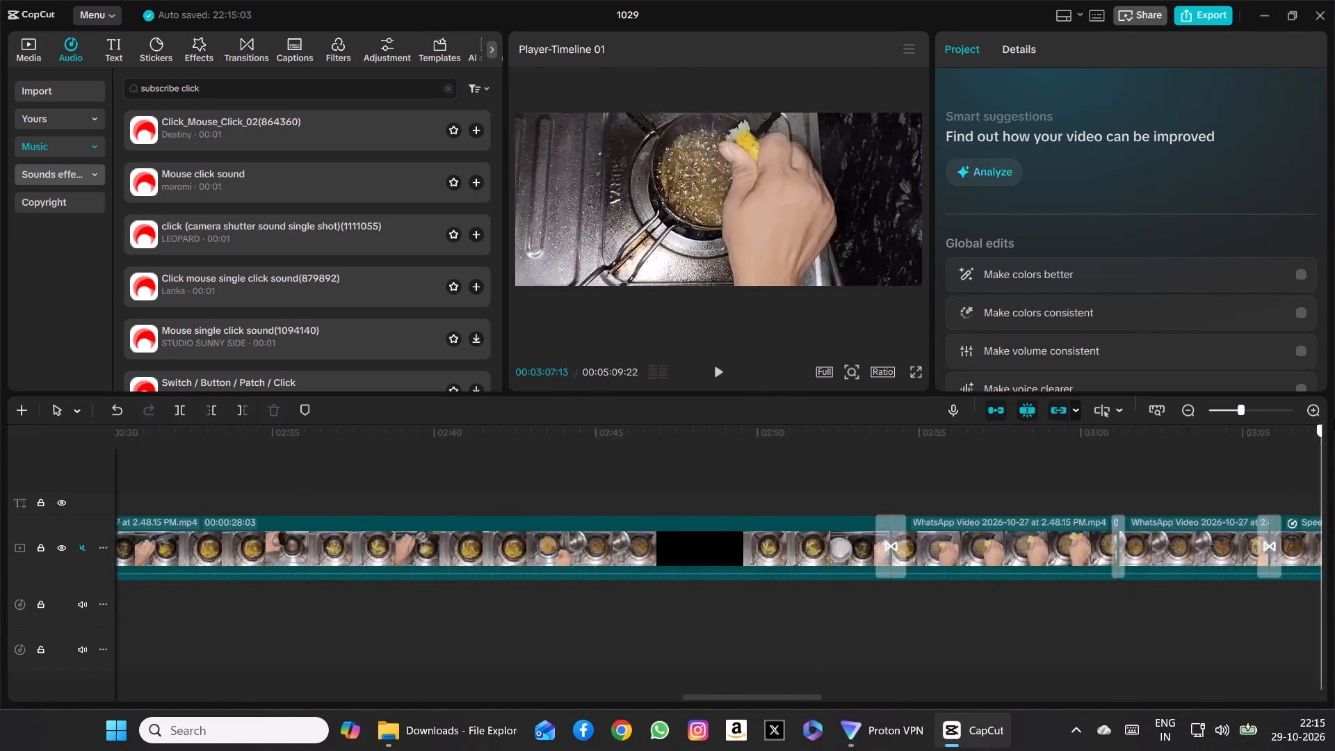
{"action": "left_click_drag", "start_coordinate": [1334, 419], "coordinate": [1334, 424]}
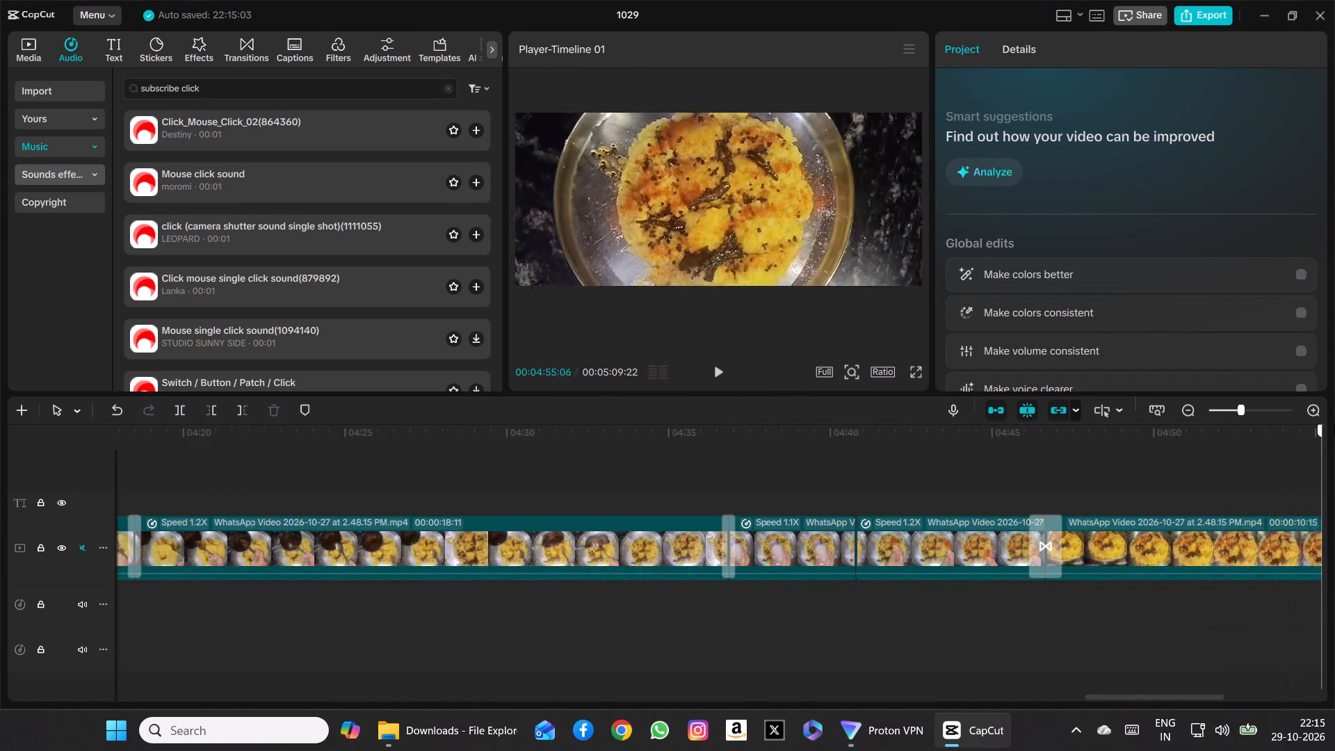
{"action": "left_click_drag", "start_coordinate": [1334, 424], "coordinate": [793, 492]}
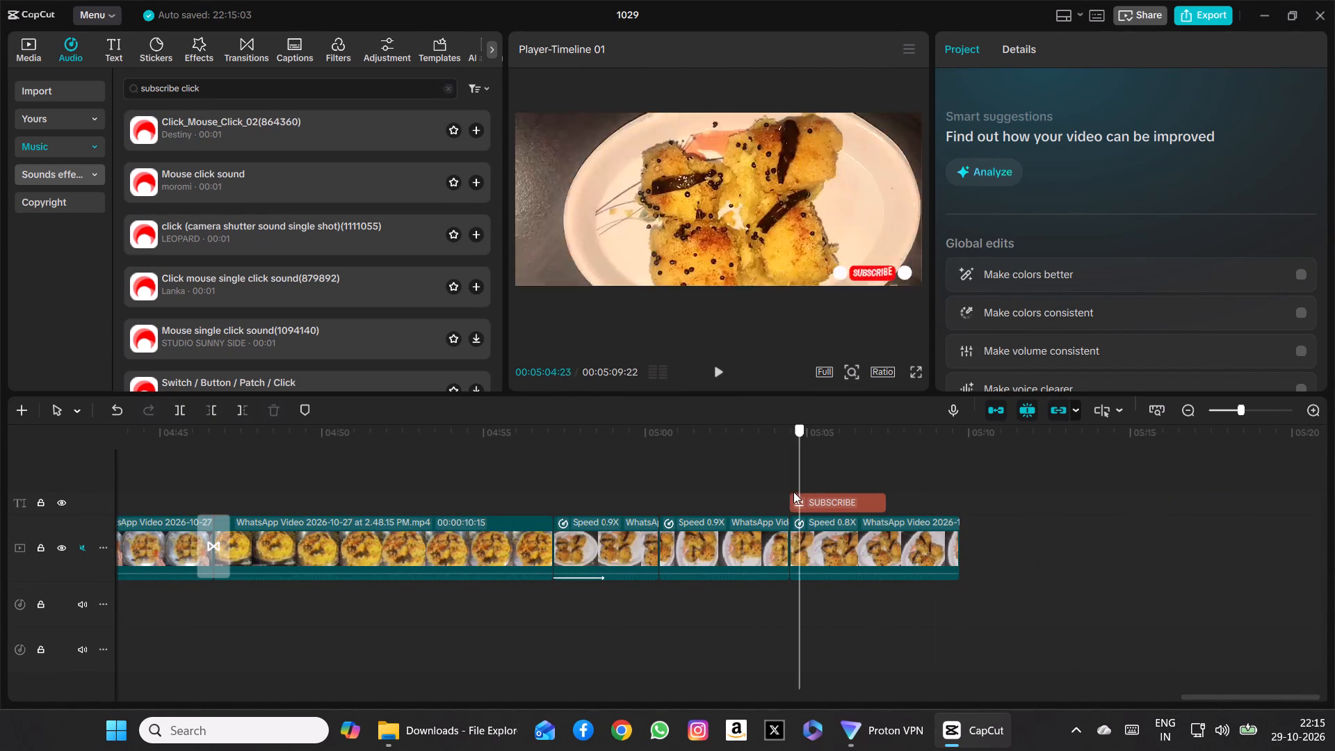
{"action": "left_click_drag", "start_coordinate": [793, 492], "coordinate": [825, 504]}
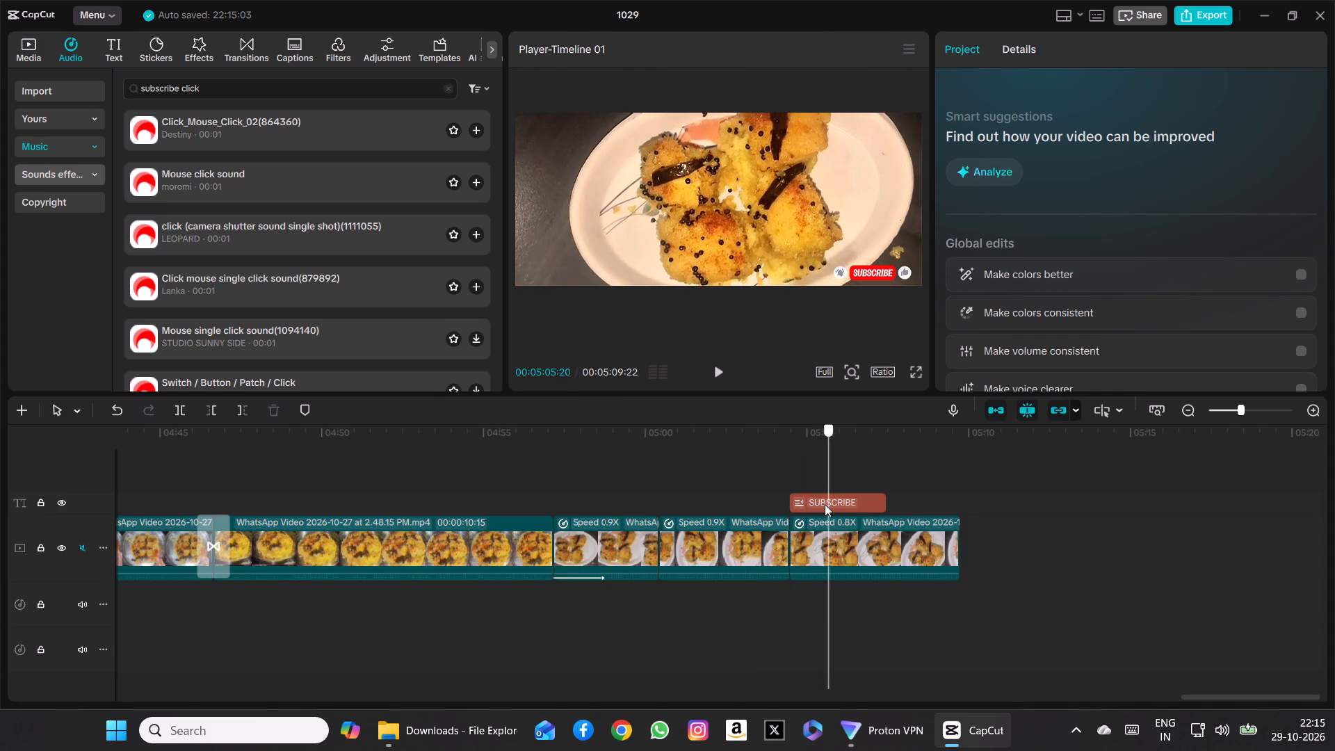
{"action": "left_click_drag", "start_coordinate": [825, 504], "coordinate": [735, 499]}
{"action": "scroll", "coordinate": [735, 499], "scroll_direction": "down", "scroll_amount": 1}
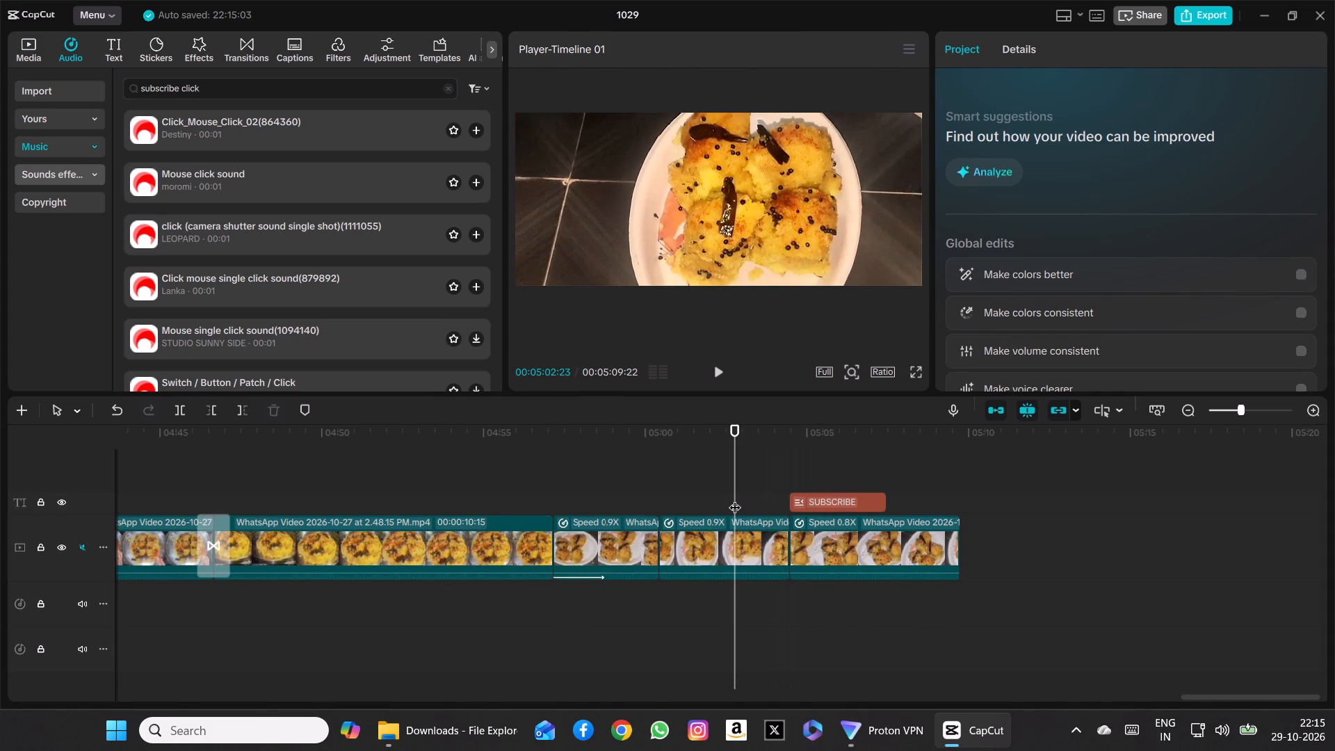
{"action": "left_click", "coordinate": [717, 368]}
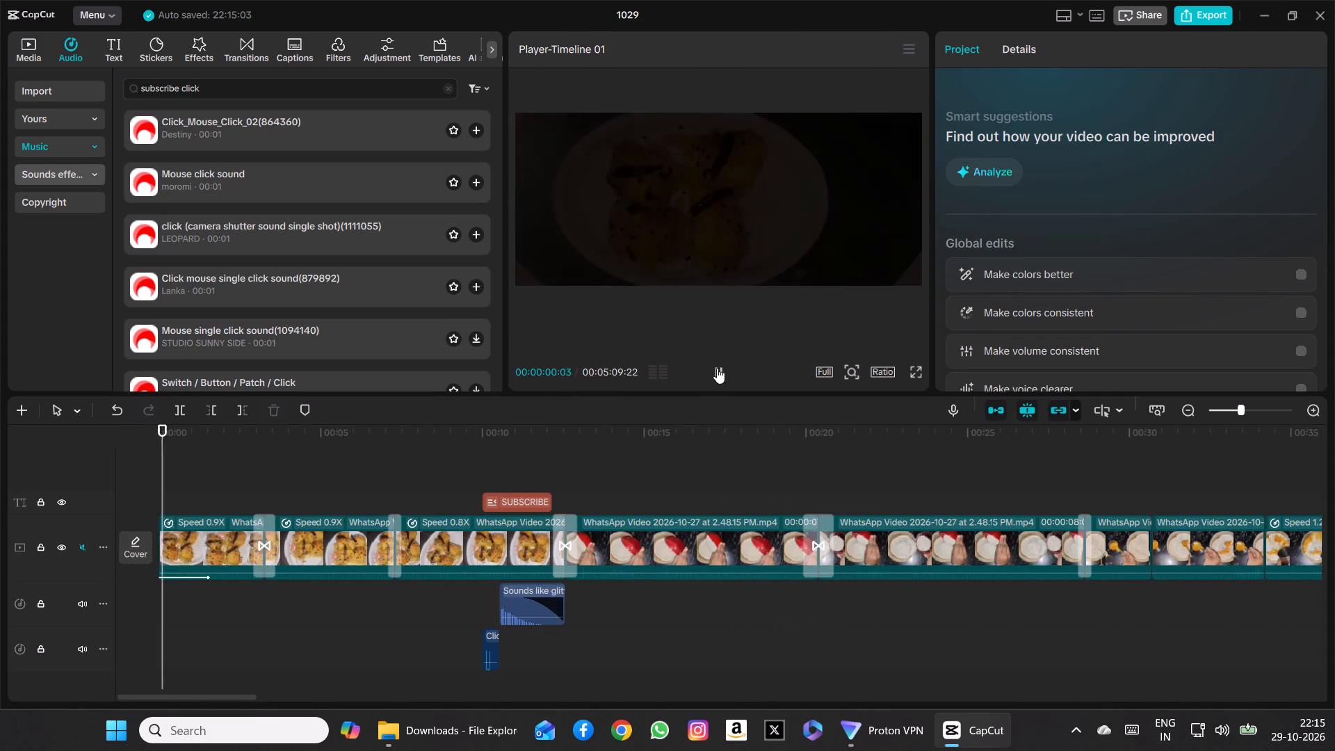
{"action": "left_click", "coordinate": [717, 368]}
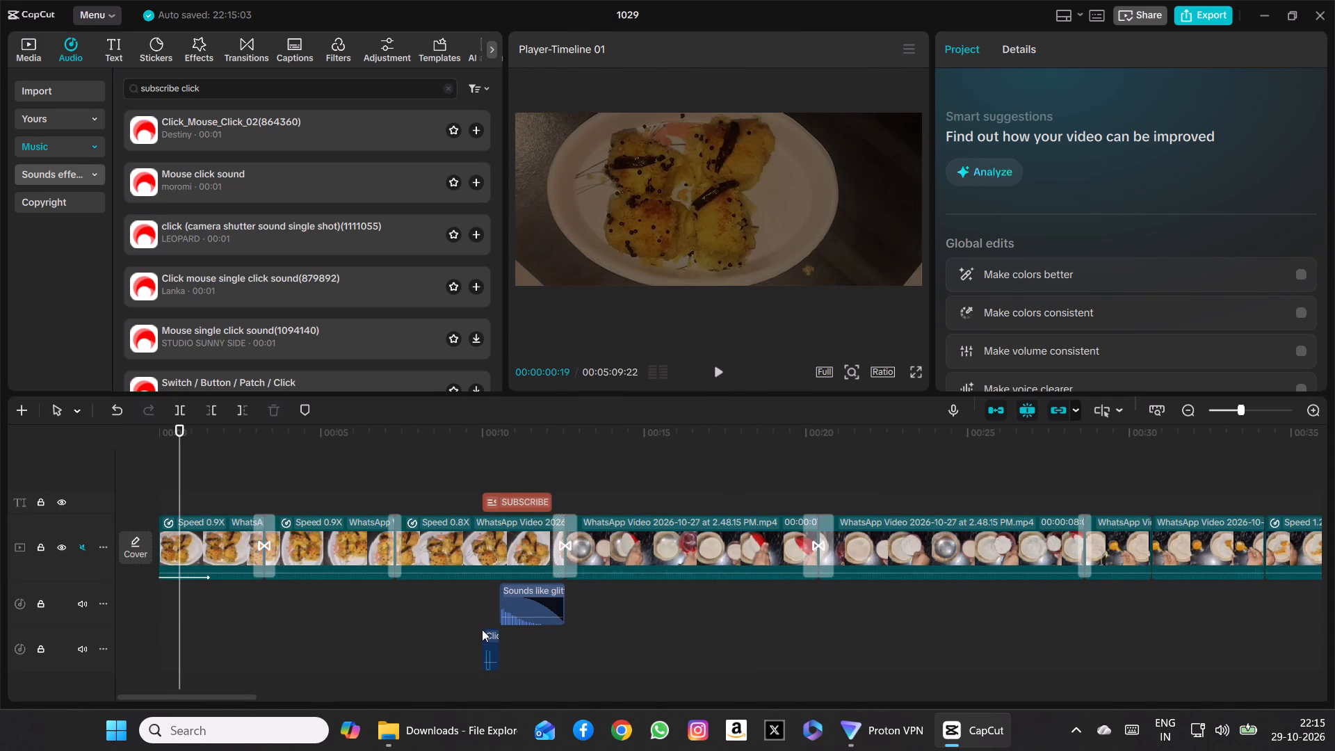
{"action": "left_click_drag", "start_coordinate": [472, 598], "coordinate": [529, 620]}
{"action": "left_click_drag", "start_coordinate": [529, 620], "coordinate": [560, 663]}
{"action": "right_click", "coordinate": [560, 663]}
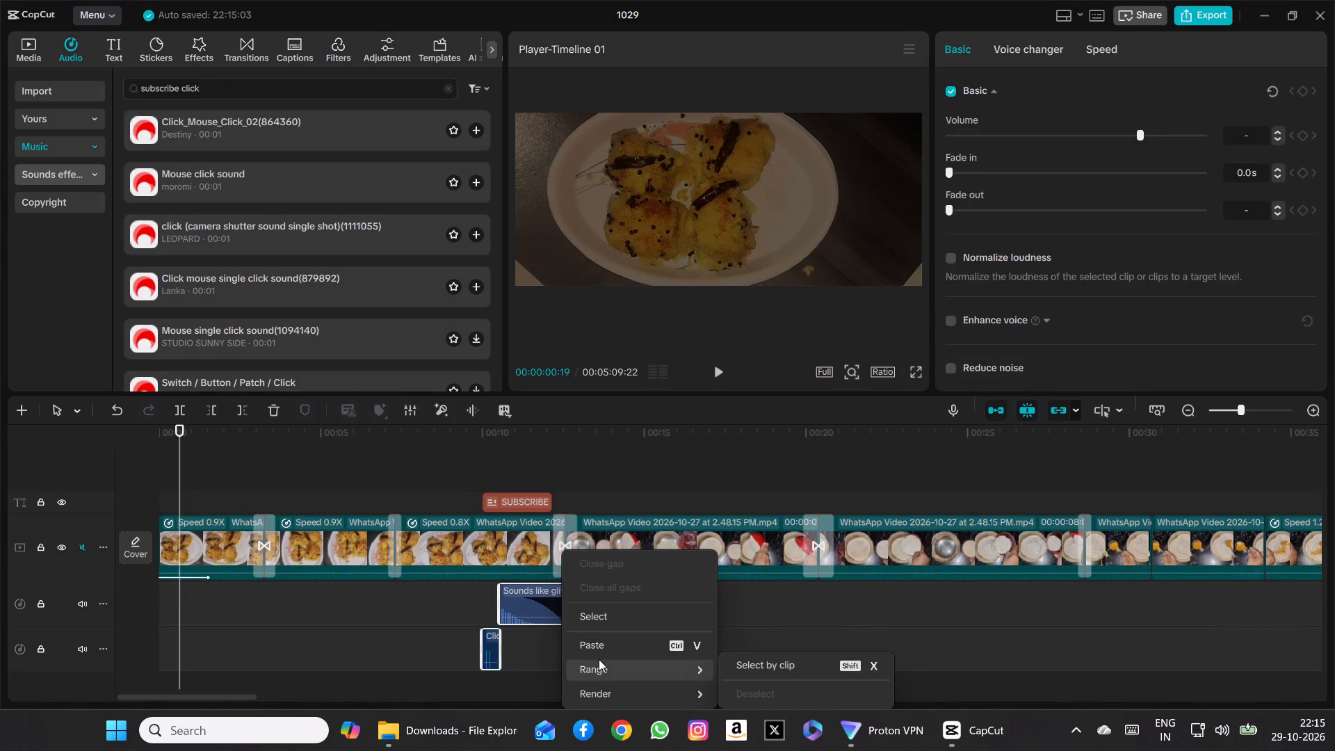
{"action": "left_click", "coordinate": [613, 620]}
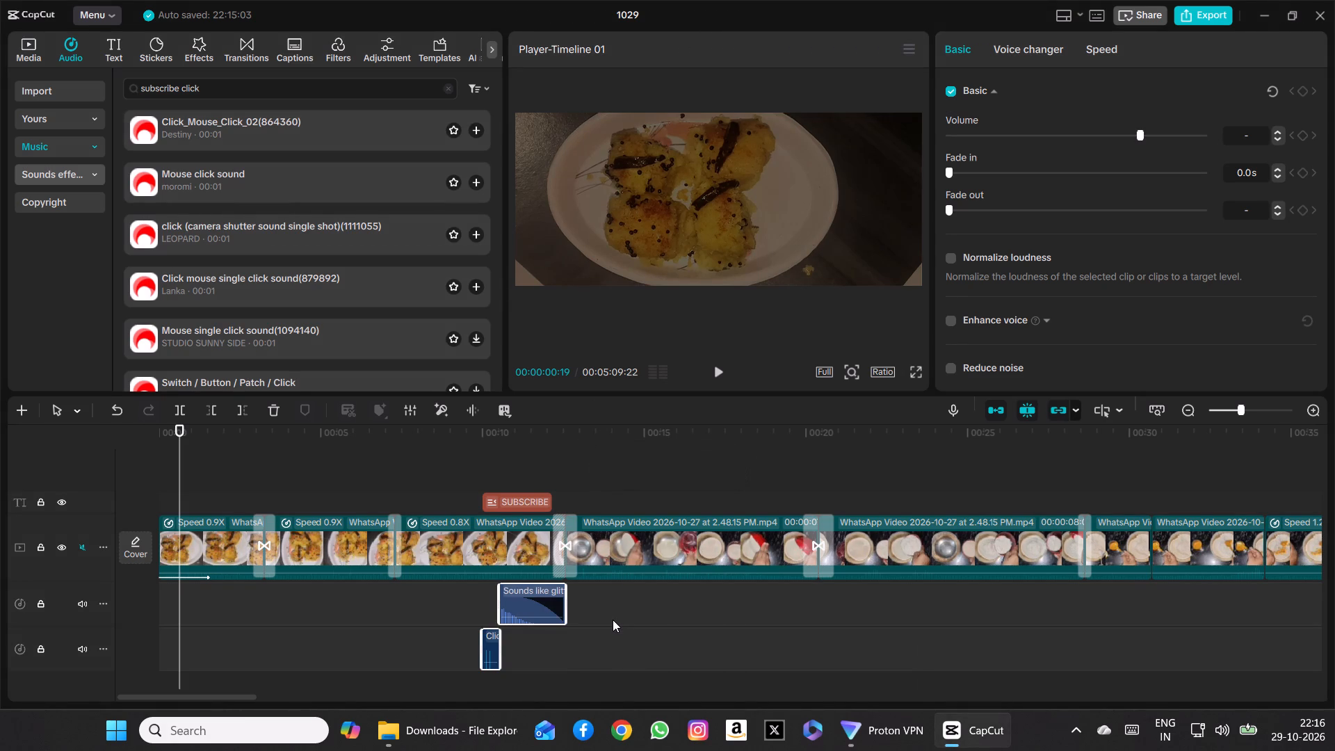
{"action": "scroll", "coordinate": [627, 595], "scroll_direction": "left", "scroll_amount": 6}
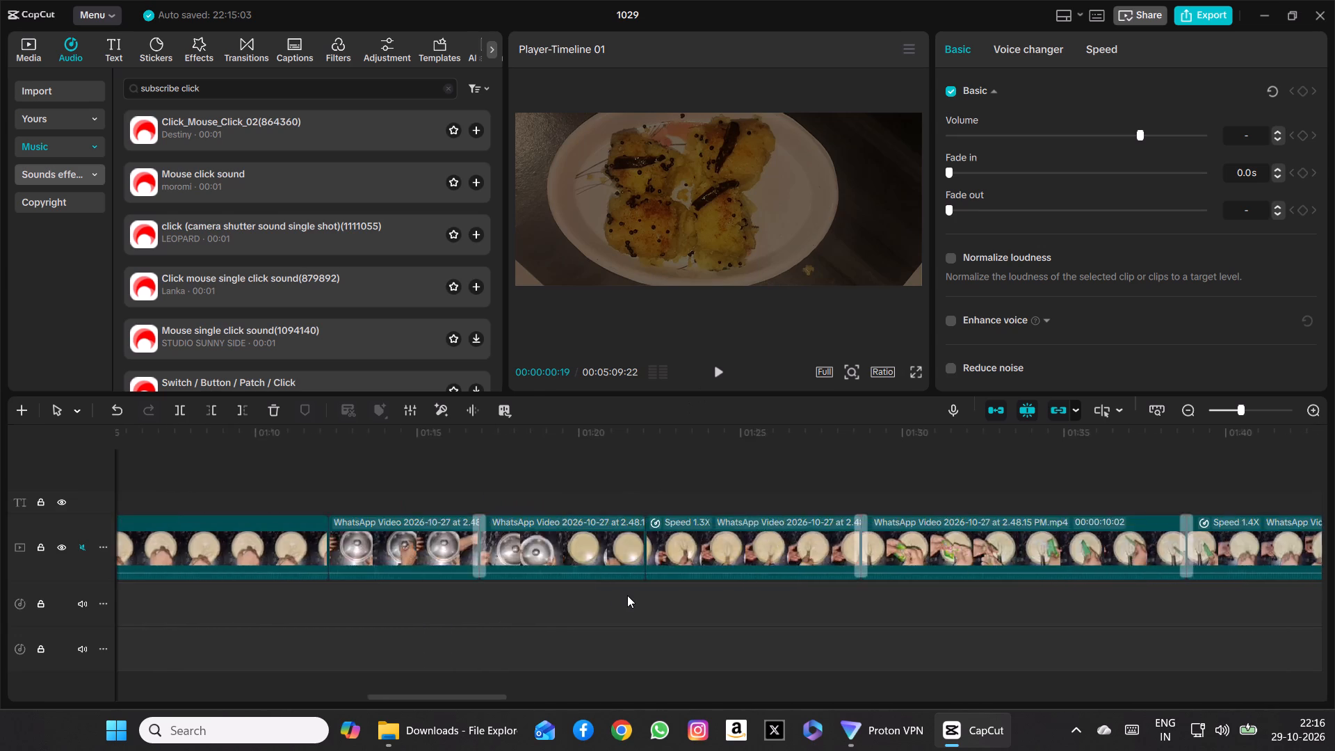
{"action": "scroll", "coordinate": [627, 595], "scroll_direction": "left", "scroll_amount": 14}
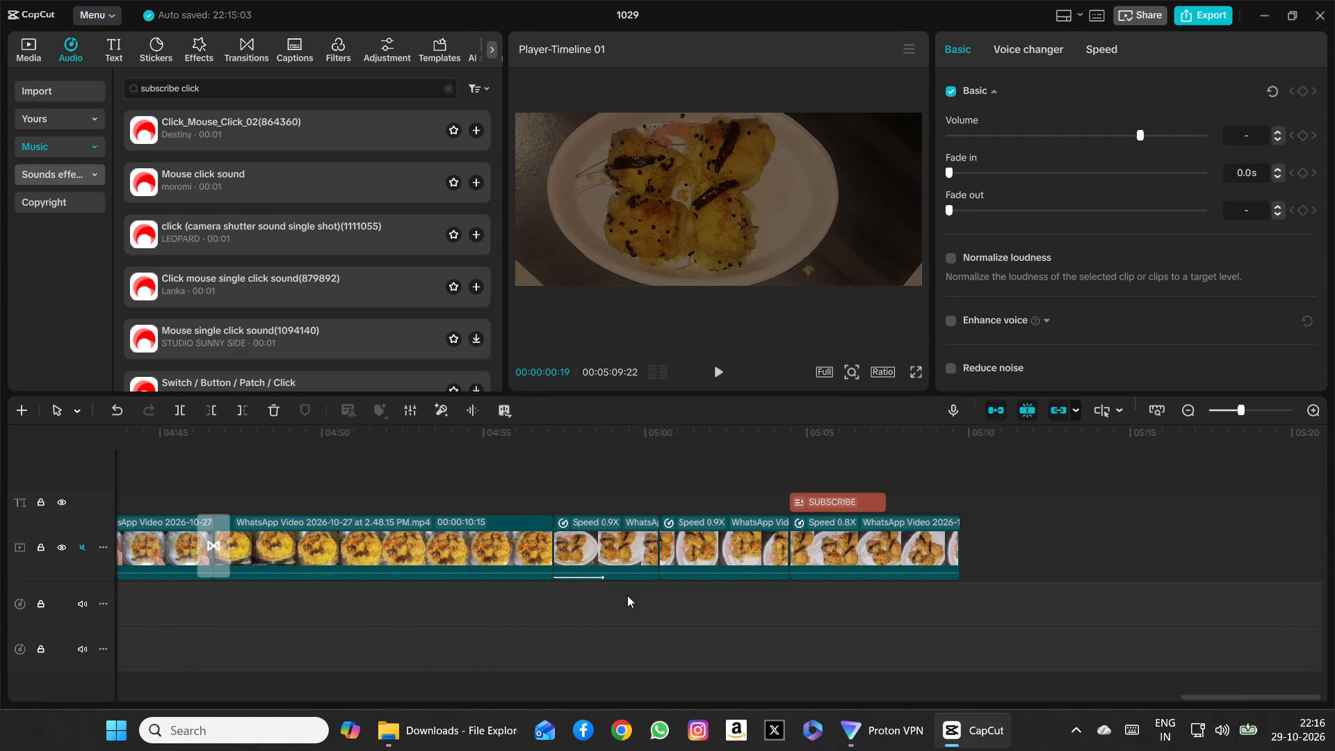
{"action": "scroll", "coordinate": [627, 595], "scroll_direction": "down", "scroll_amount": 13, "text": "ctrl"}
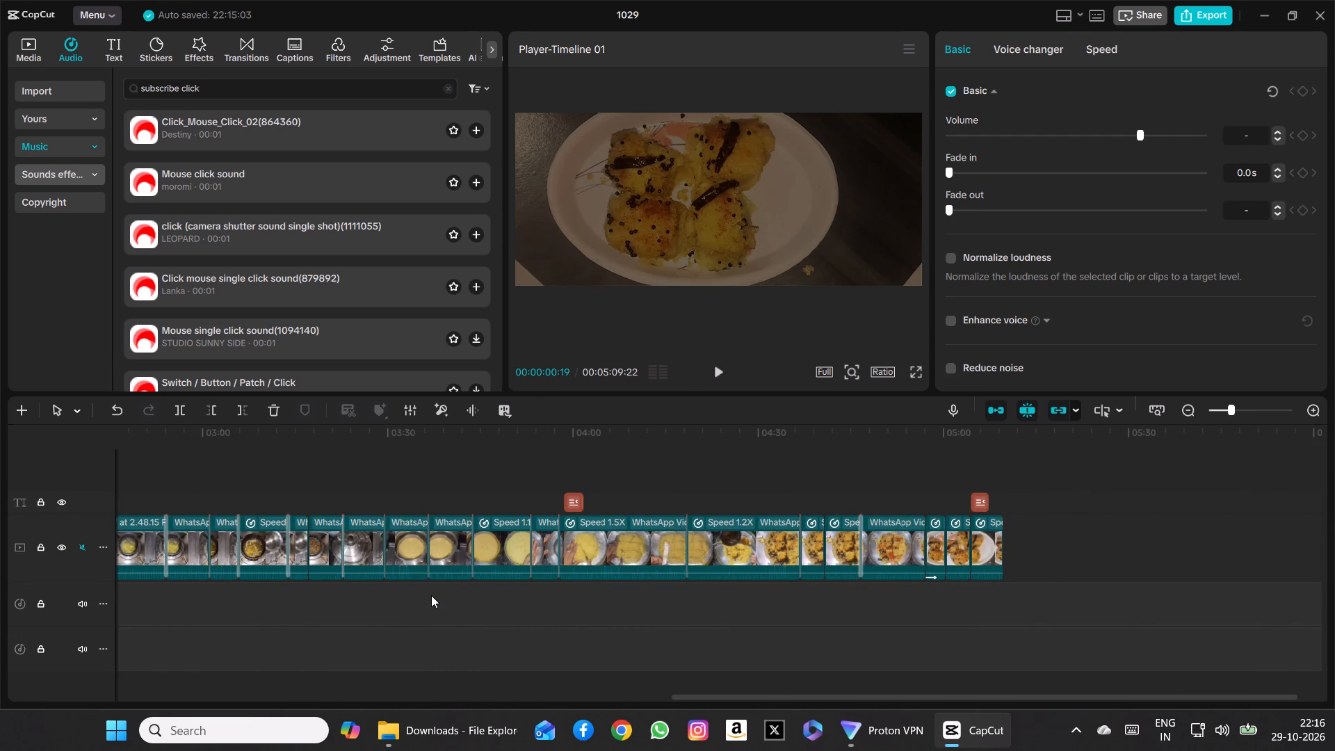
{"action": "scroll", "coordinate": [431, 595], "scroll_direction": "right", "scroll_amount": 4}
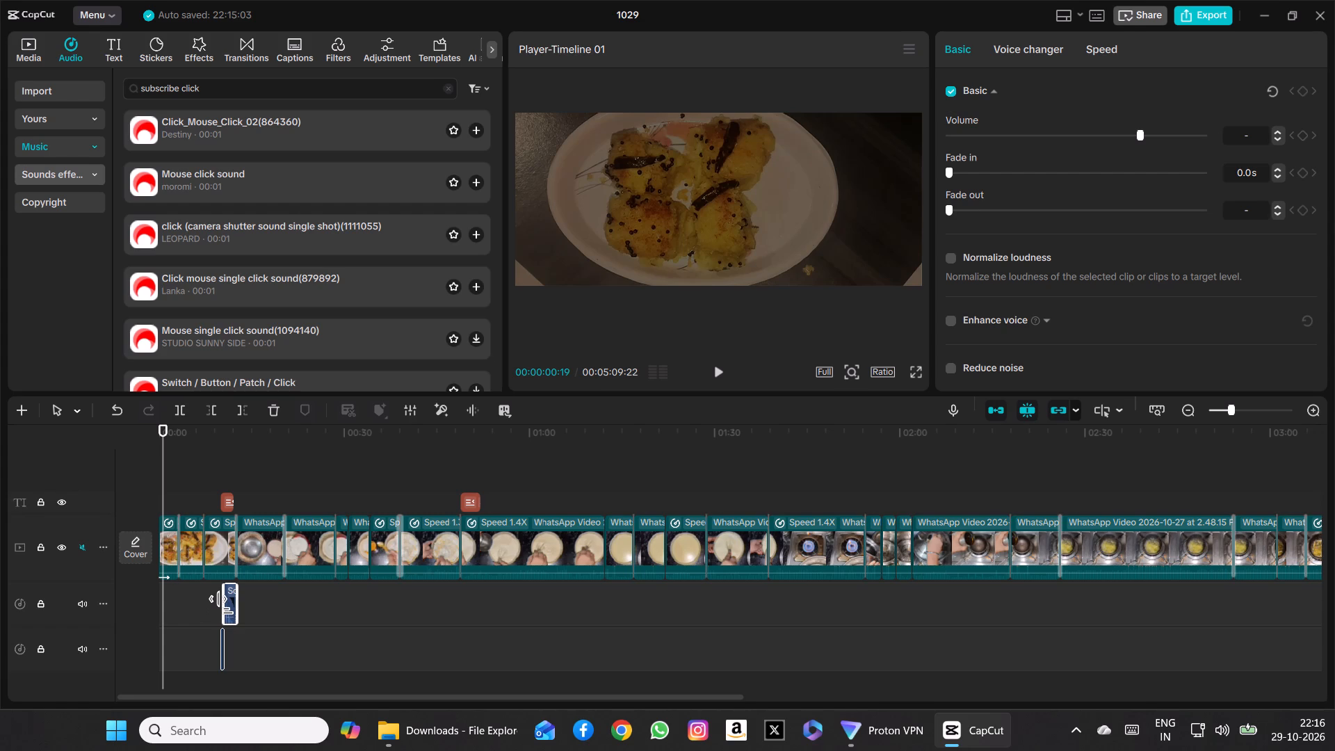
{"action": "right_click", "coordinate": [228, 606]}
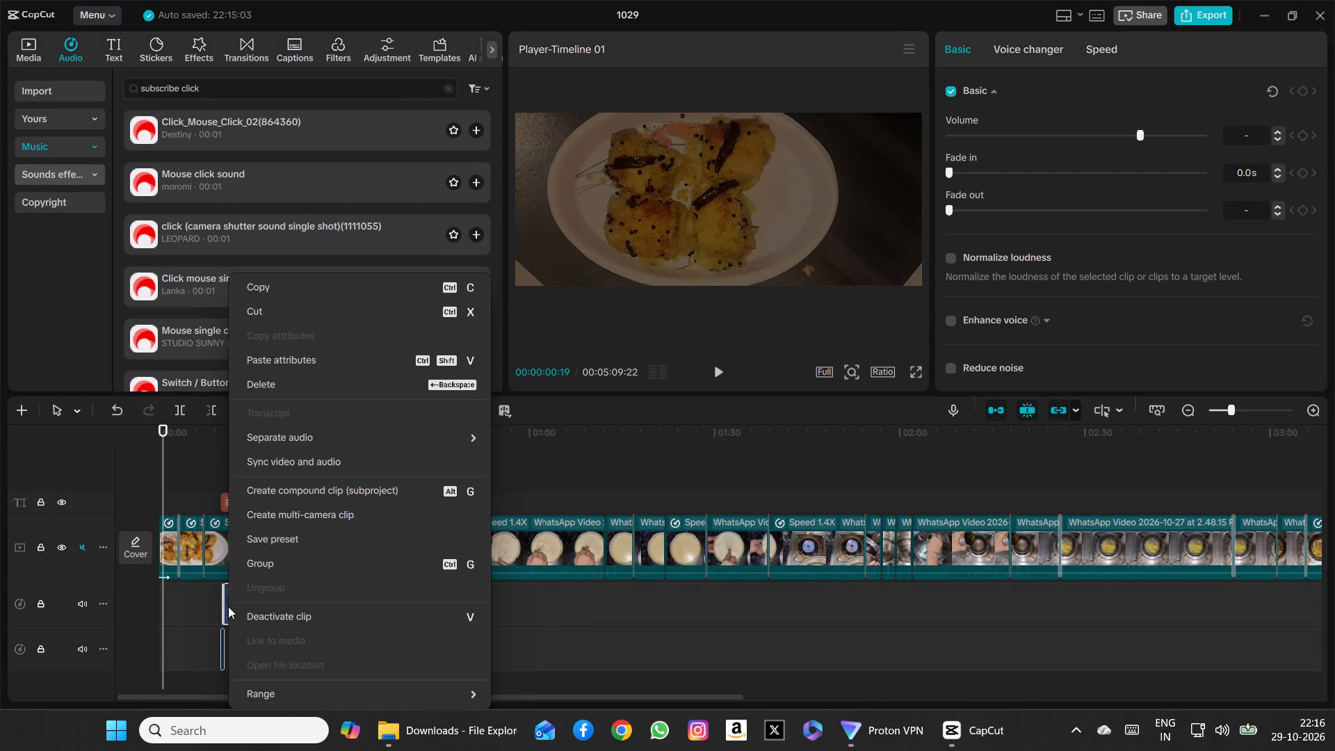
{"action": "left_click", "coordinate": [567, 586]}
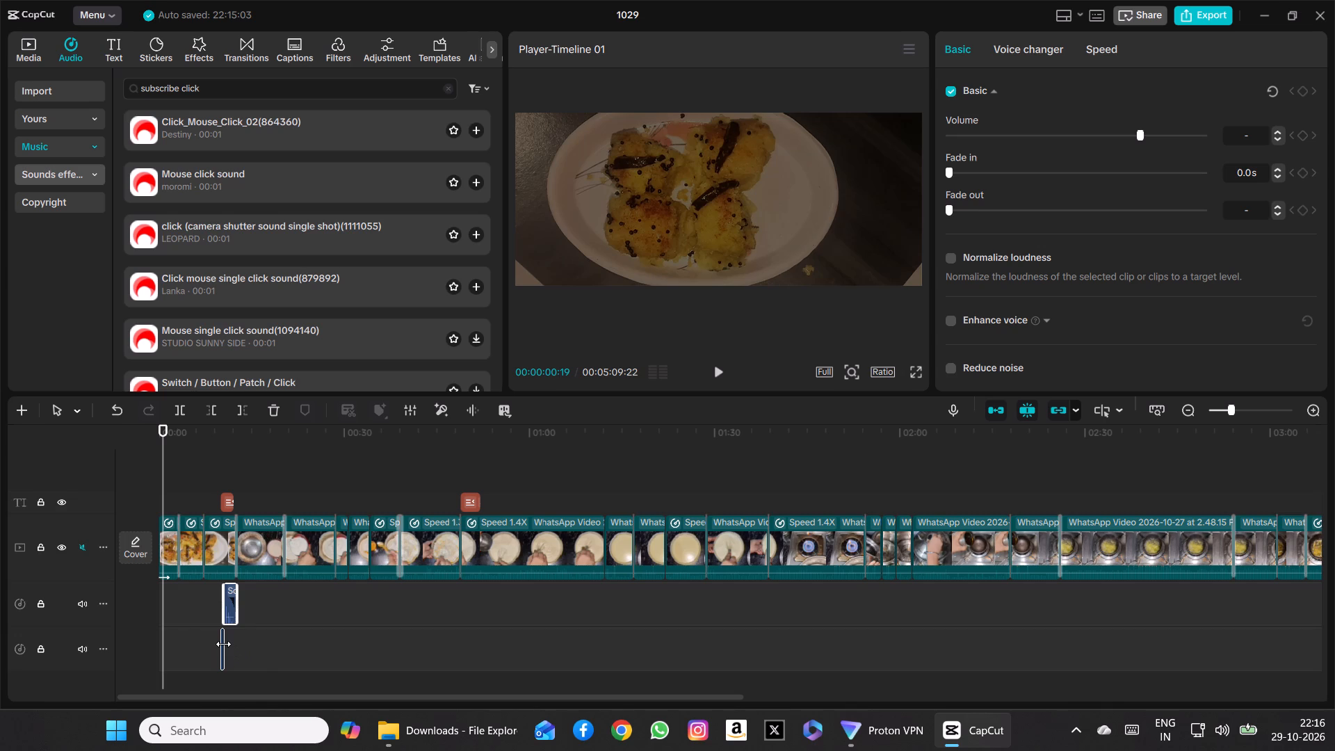
Preview the Switch / Button / Patch / Click sound from the subscribe click search results.
{"action": "scroll", "coordinate": [292, 328], "scroll_direction": "down", "scroll_amount": 1}
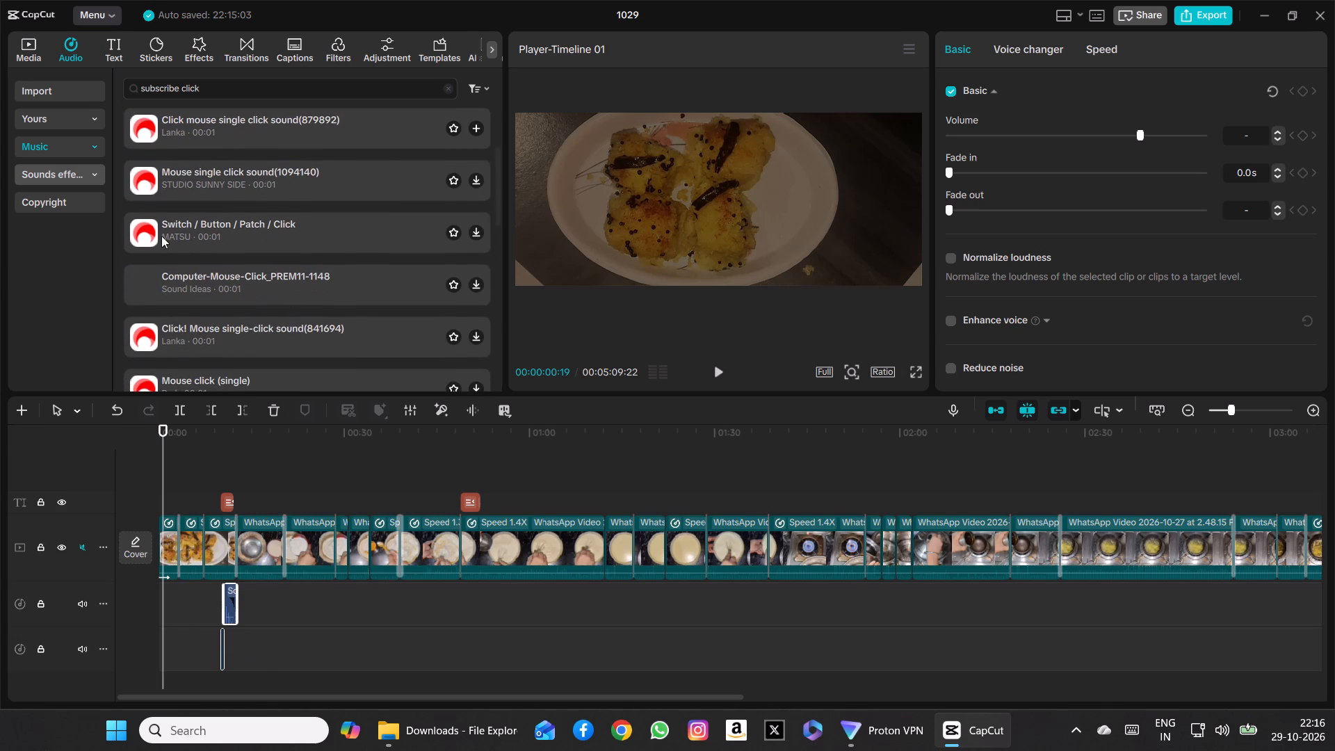
{"action": "left_click", "coordinate": [195, 238]}
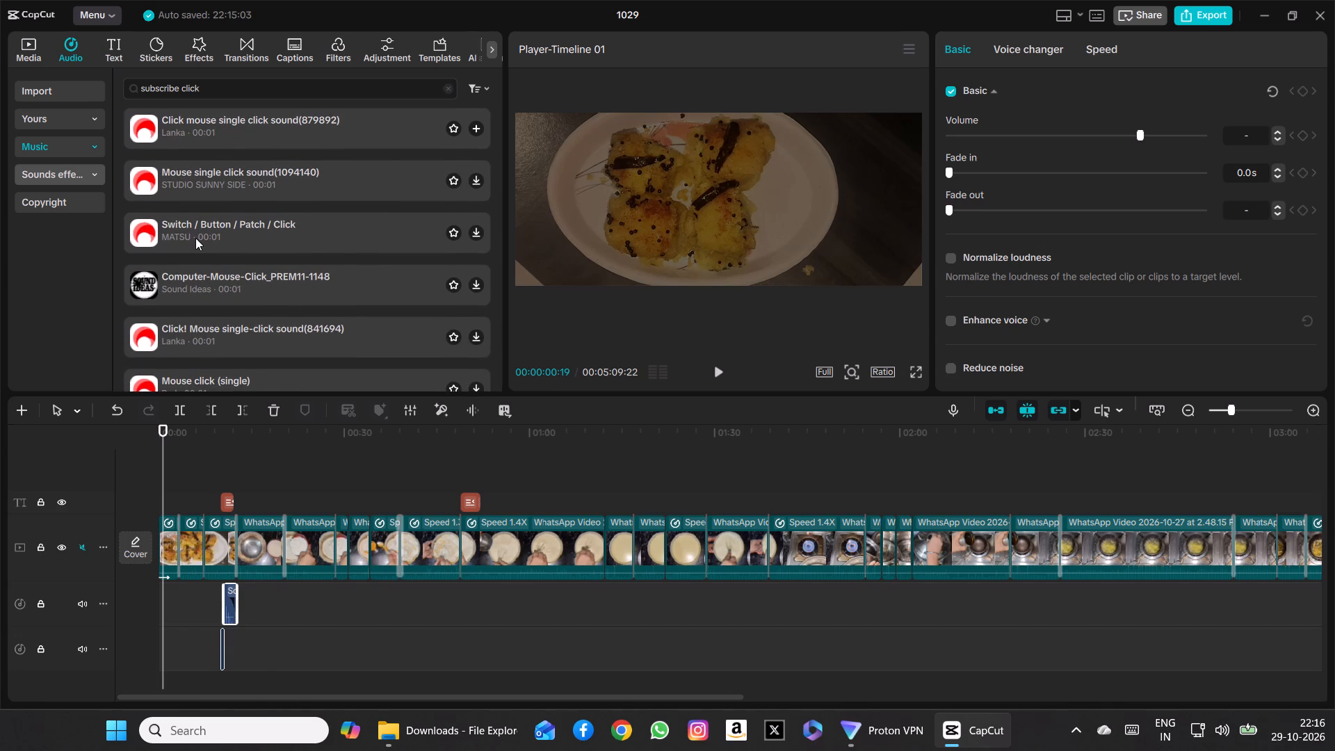
{"action": "double_click", "coordinate": [154, 229]}
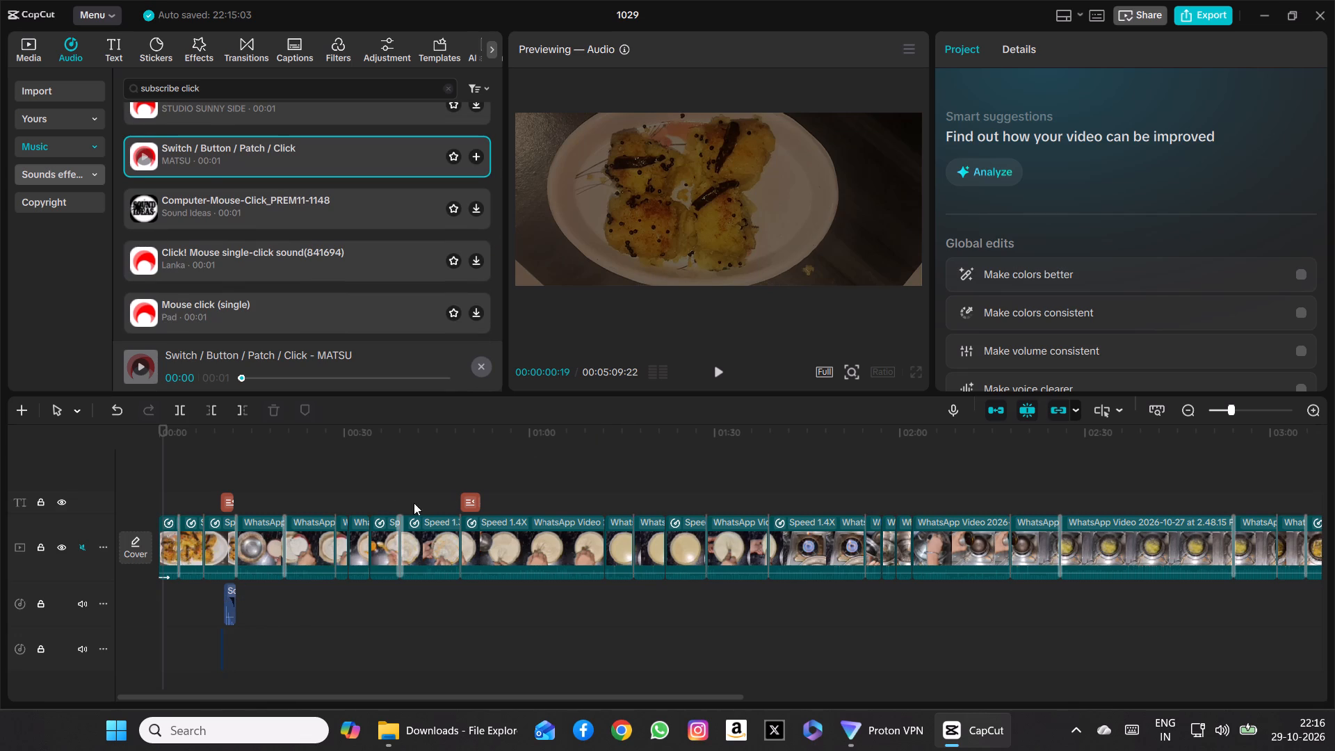
Copy the mouse click sound clip near 10 seconds and paste it at 00:05:04:14, where the final subscribe overlay starts.
{"action": "left_click", "coordinate": [222, 633]}
{"action": "right_click", "coordinate": [222, 633]}
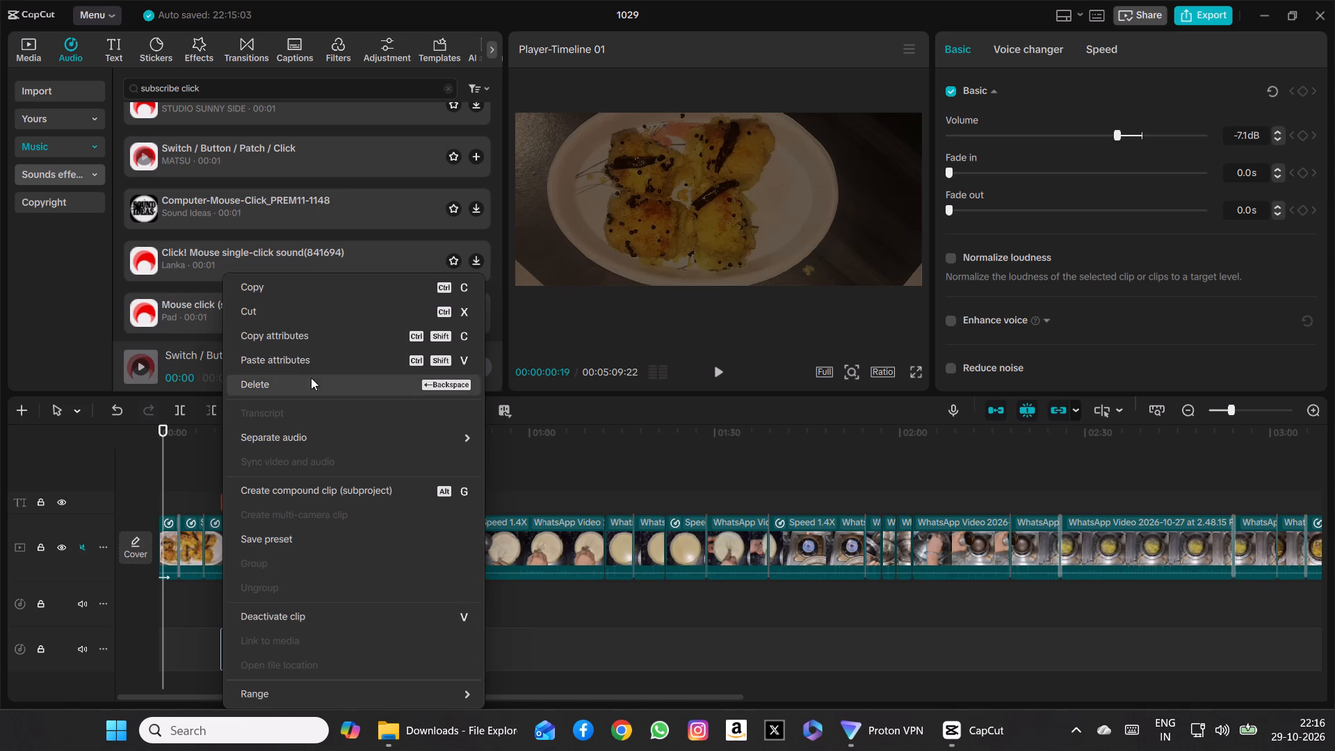
{"action": "left_click", "coordinate": [311, 290]}
{"action": "scroll", "coordinate": [671, 606], "scroll_direction": "left", "scroll_amount": 4}
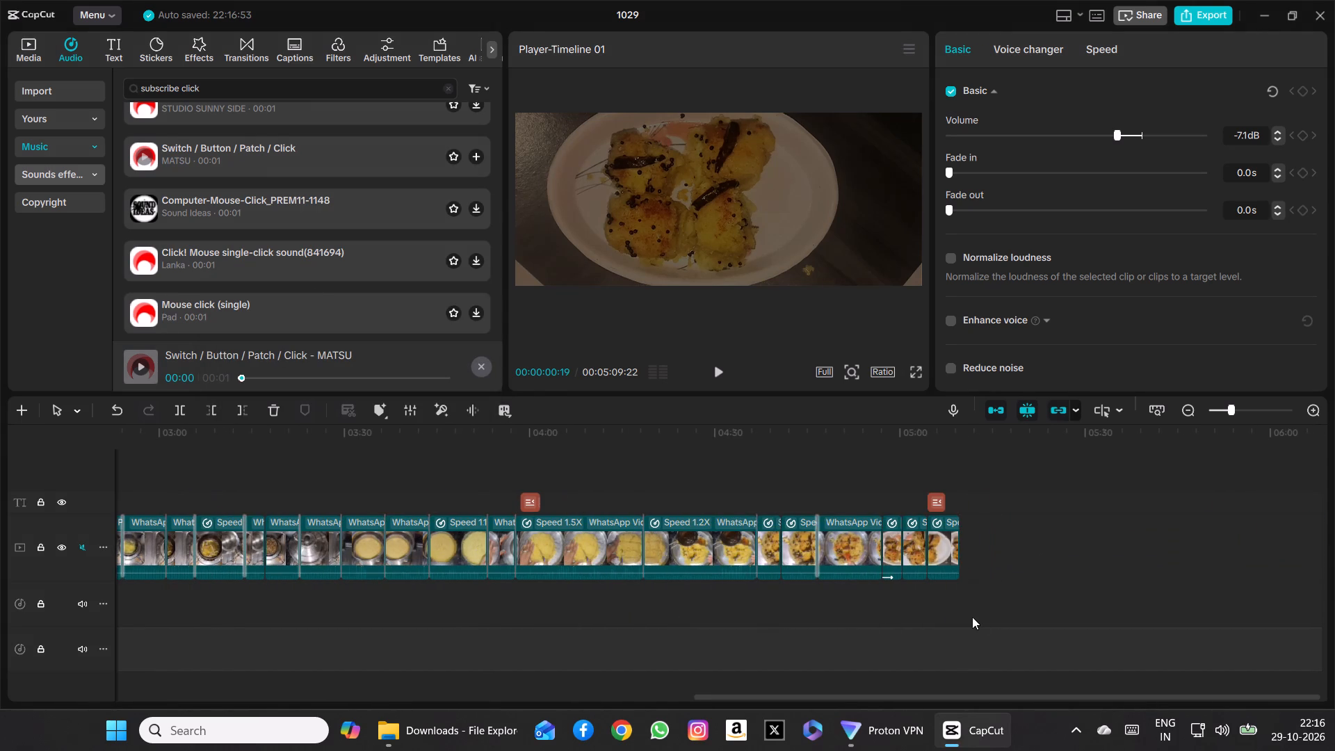
{"action": "left_click", "coordinate": [941, 613]}
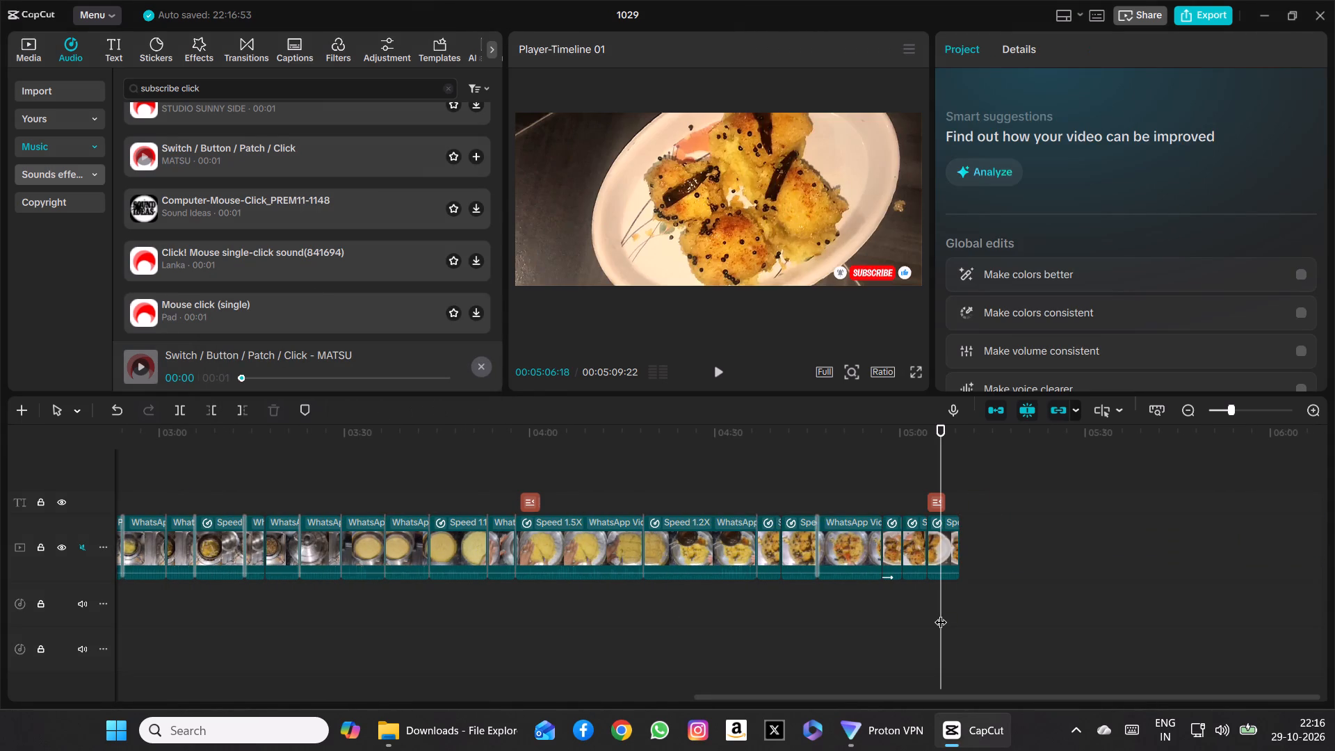
{"action": "left_click_drag", "start_coordinate": [941, 613], "coordinate": [931, 613]}
{"action": "key", "text": "ctrl+v"}
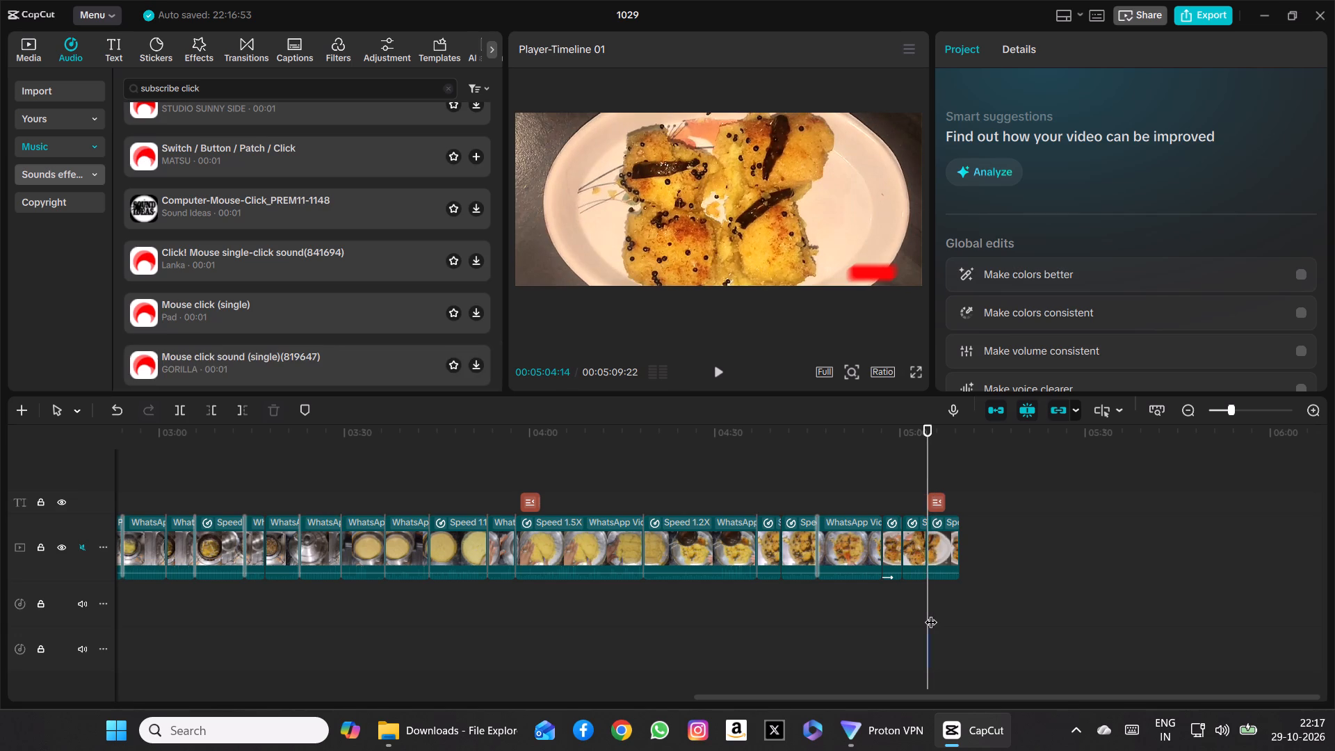
Copy the glittering sound clip from the first subscribe overlay and return to the overlay at the video's end.
{"action": "scroll", "coordinate": [725, 631], "scroll_direction": "right", "scroll_amount": 1}
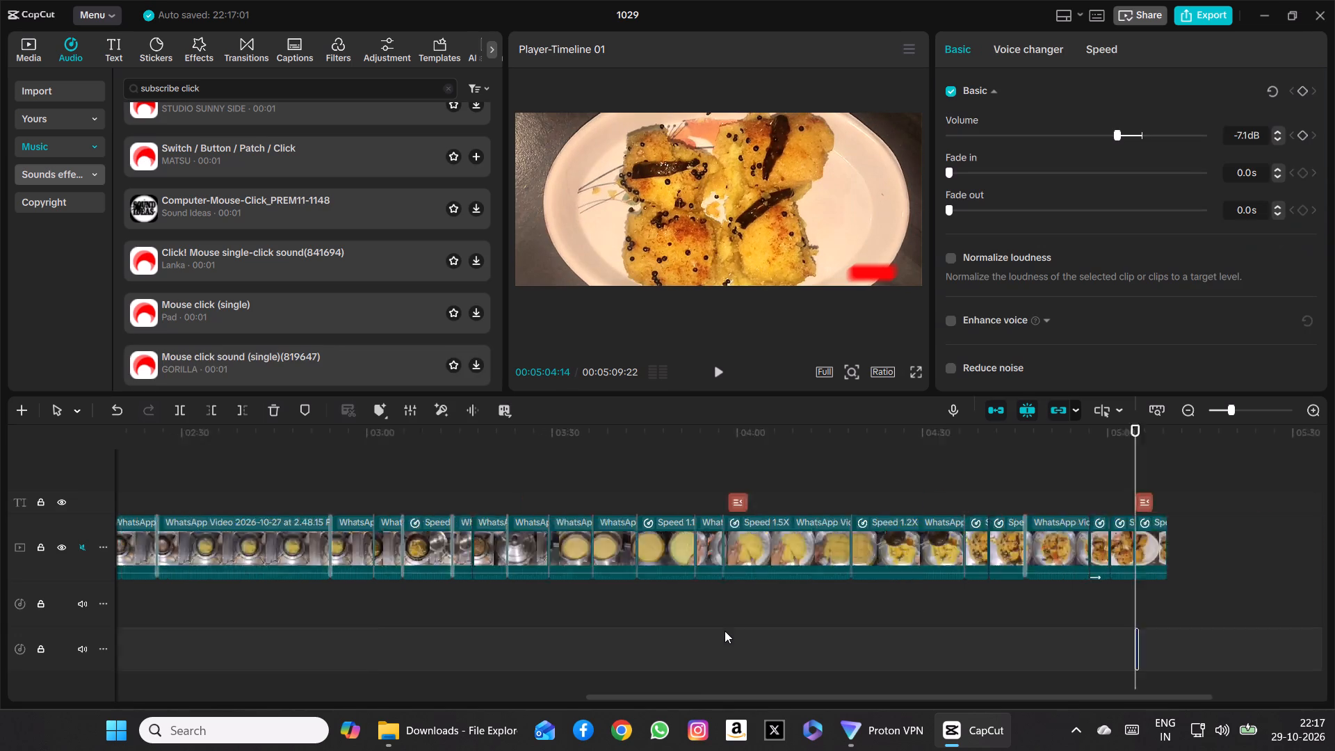
{"action": "scroll", "coordinate": [725, 631], "scroll_direction": "right", "scroll_amount": 3}
{"action": "left_click", "coordinate": [232, 608]}
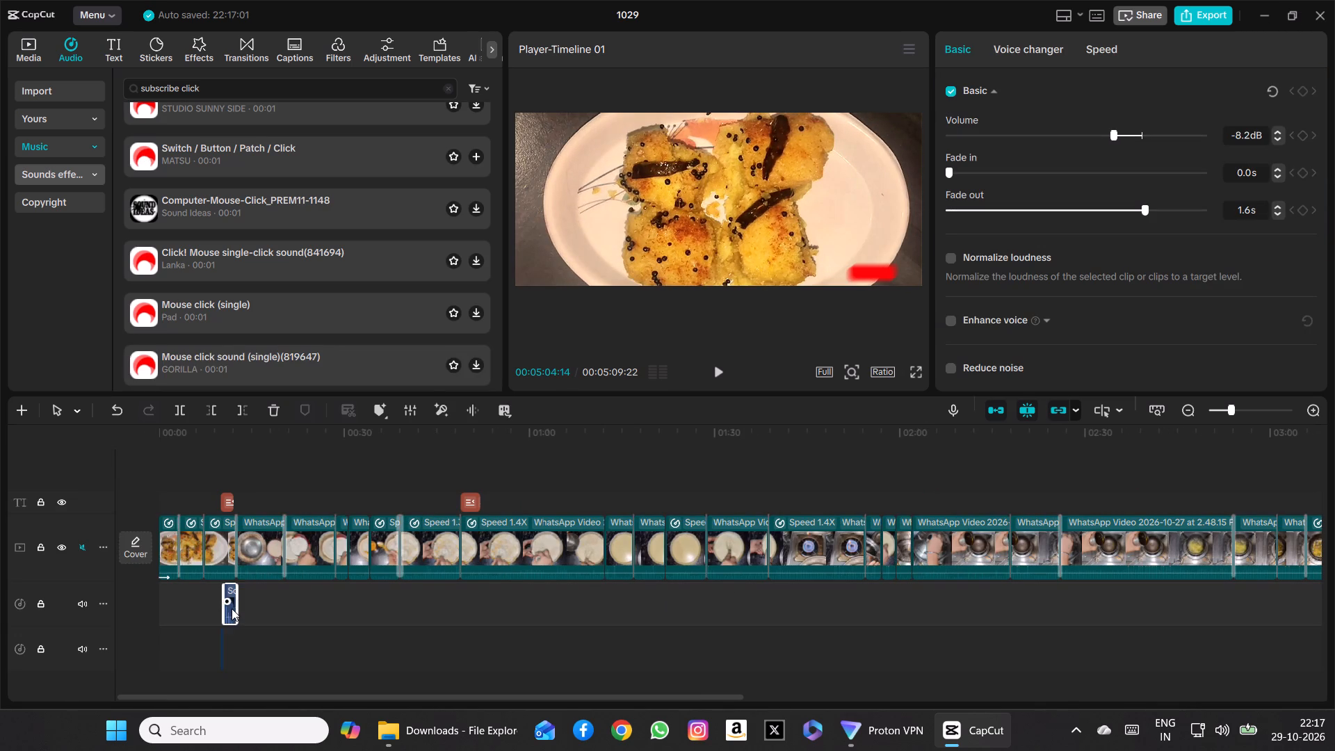
{"action": "right_click", "coordinate": [232, 608]}
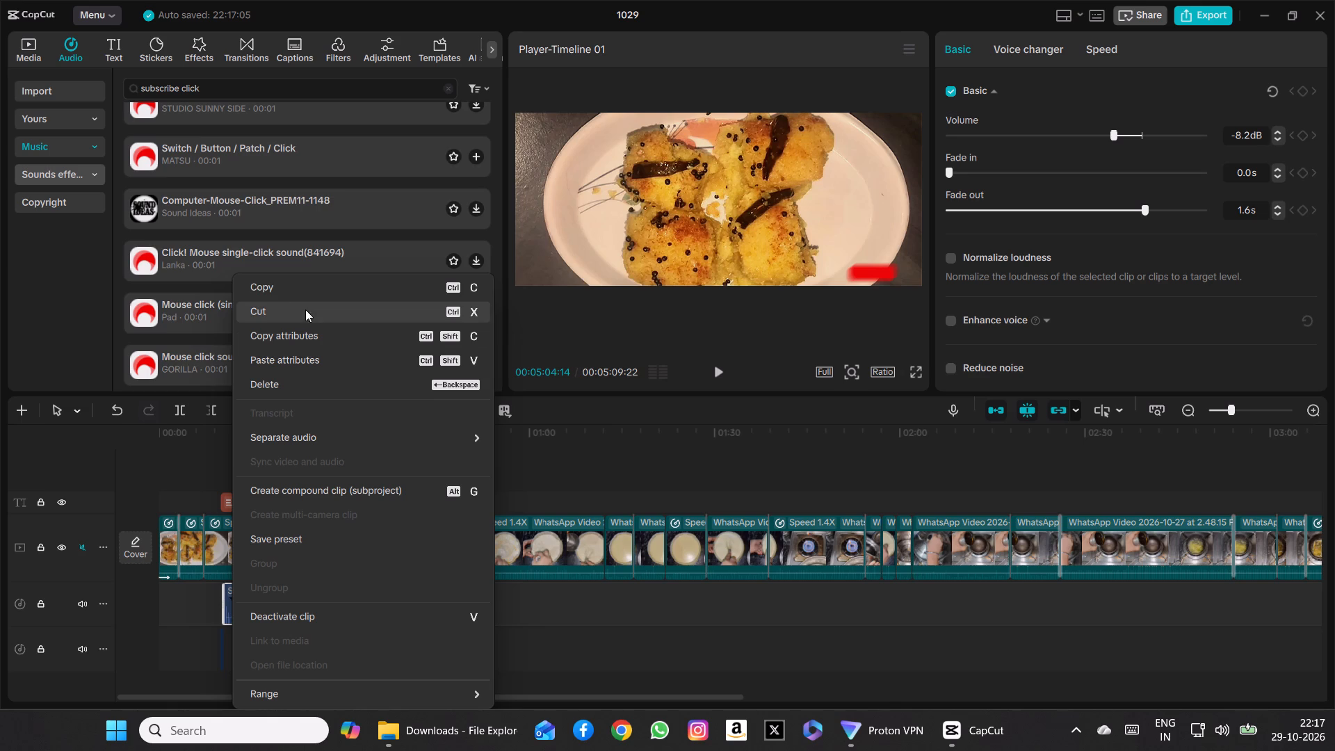
{"action": "left_click", "coordinate": [307, 286]}
{"action": "scroll", "coordinate": [847, 647], "scroll_direction": "left", "scroll_amount": 4}
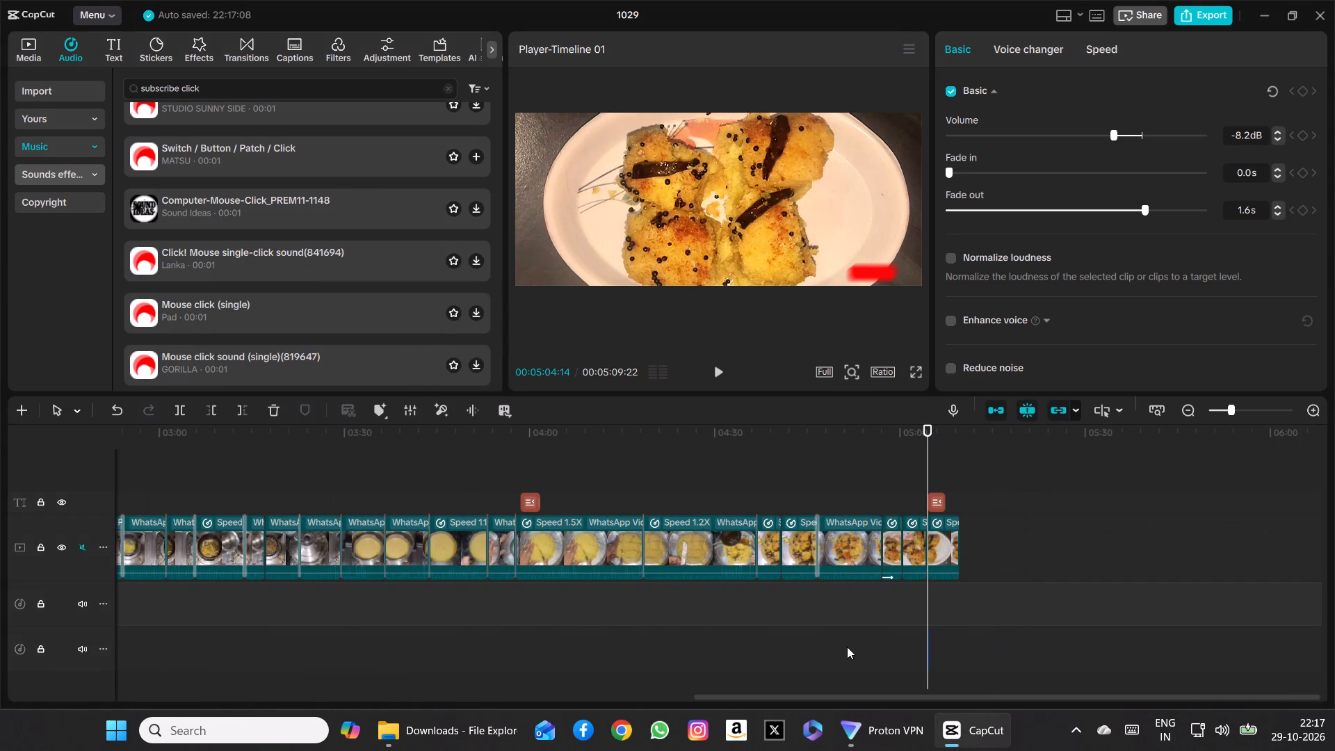
Move the pasted click sound clip later under the final subscribe overlay so that it ends at 00:05:05:13.
{"action": "left_click_drag", "start_coordinate": [930, 580], "coordinate": [943, 580]}
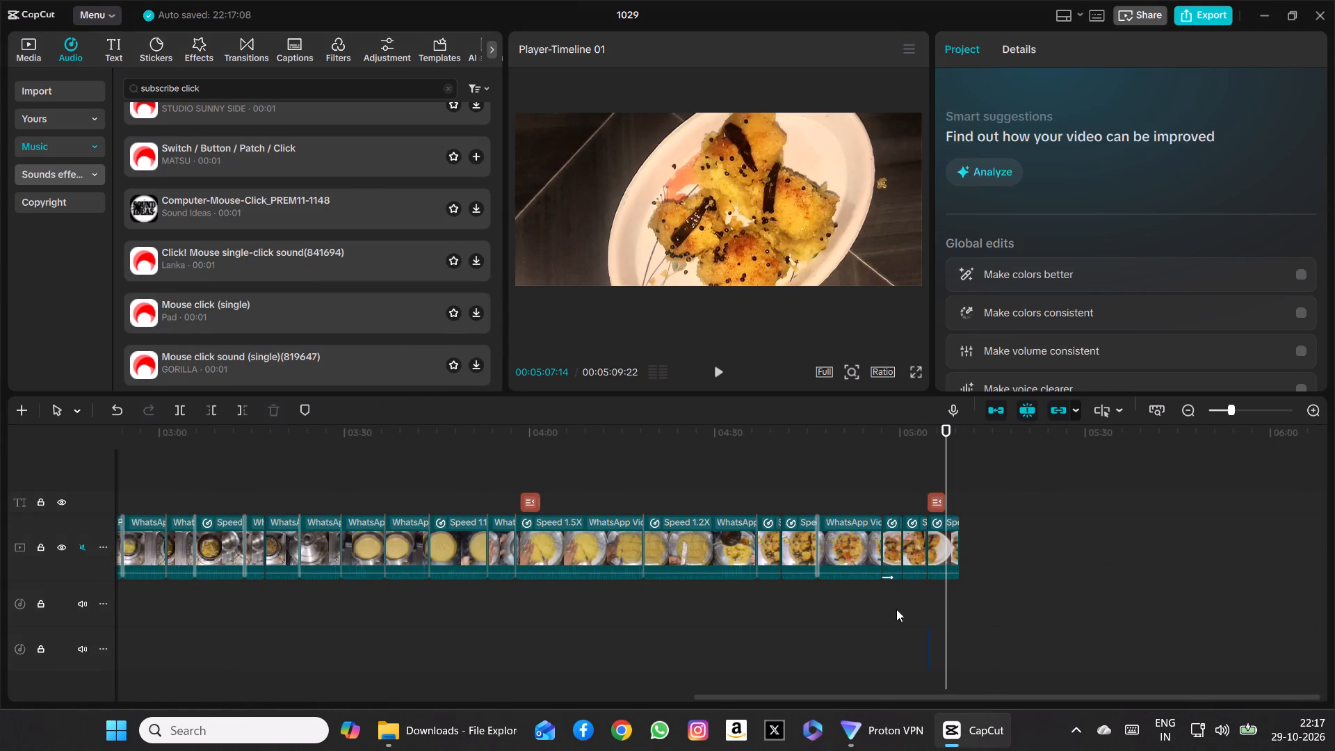
{"action": "scroll", "coordinate": [878, 624], "scroll_direction": "up", "scroll_amount": 3, "text": "ctrl"}
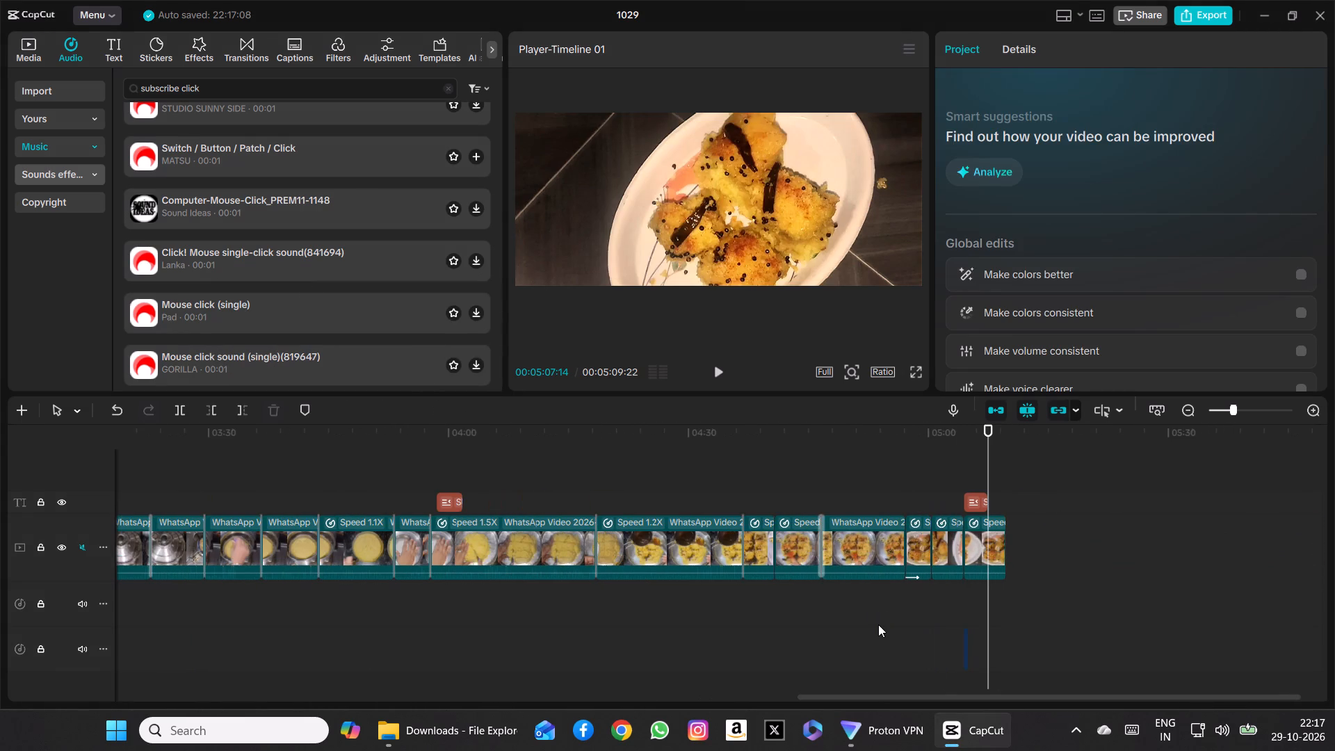
{"action": "left_click_drag", "start_coordinate": [992, 584], "coordinate": [973, 584]}
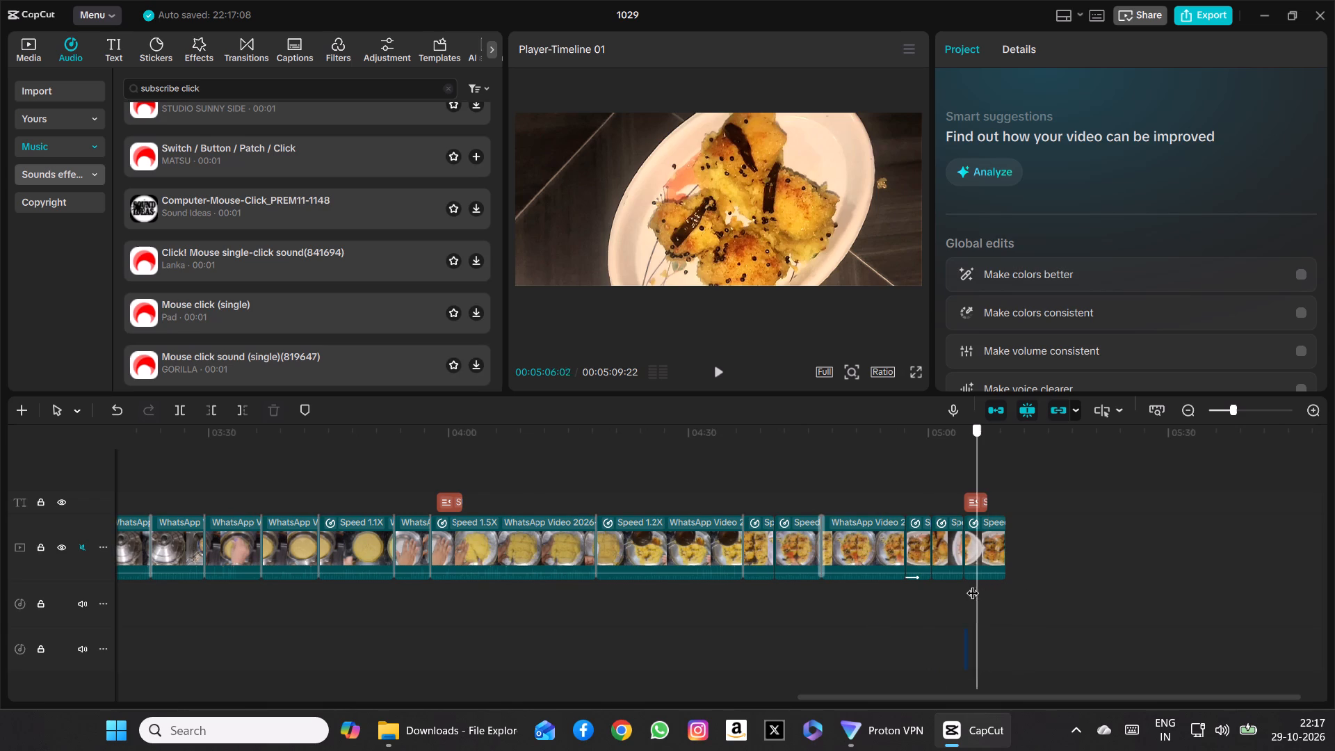
{"action": "left_click_drag", "start_coordinate": [973, 584], "coordinate": [971, 584]}
{"action": "scroll", "coordinate": [971, 584], "scroll_direction": "up", "scroll_amount": 7, "text": "ctrl"}
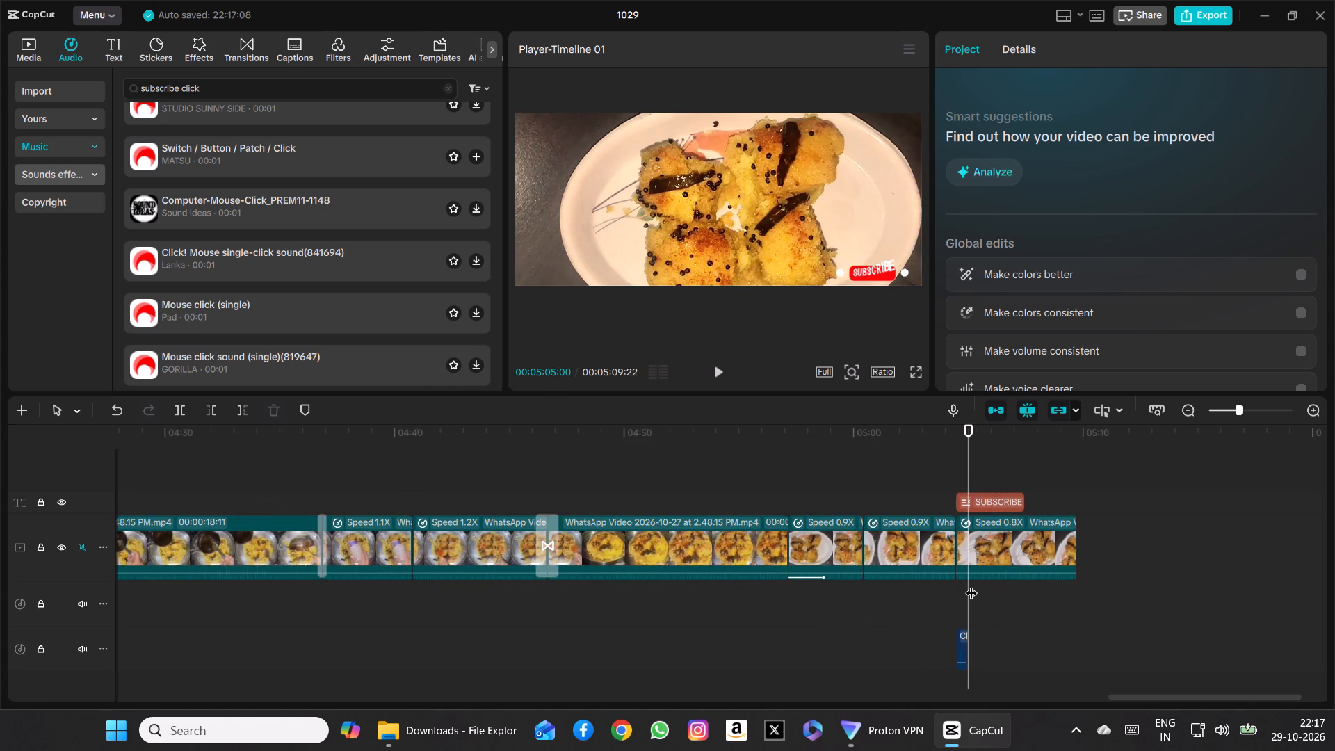
{"action": "scroll", "coordinate": [971, 584], "scroll_direction": "up", "scroll_amount": 2, "text": "ctrl"}
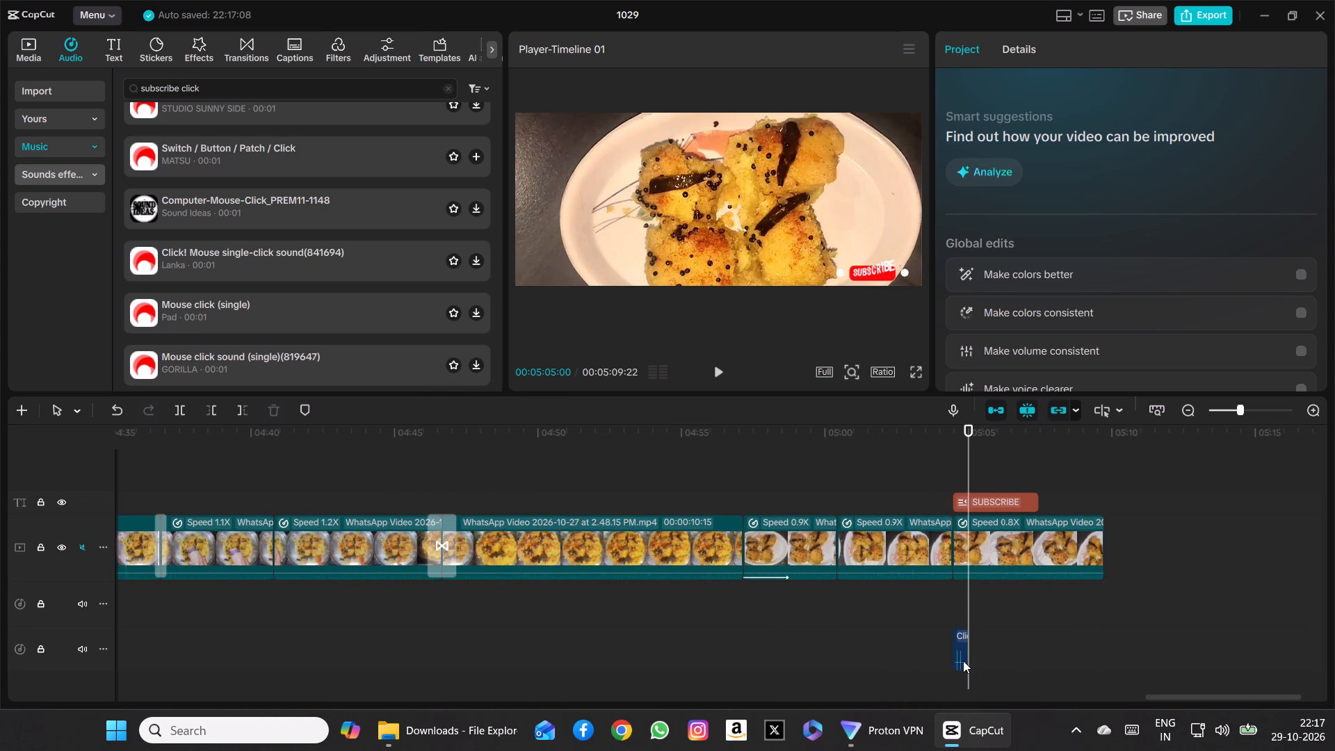
{"action": "left_click", "coordinate": [961, 660]}
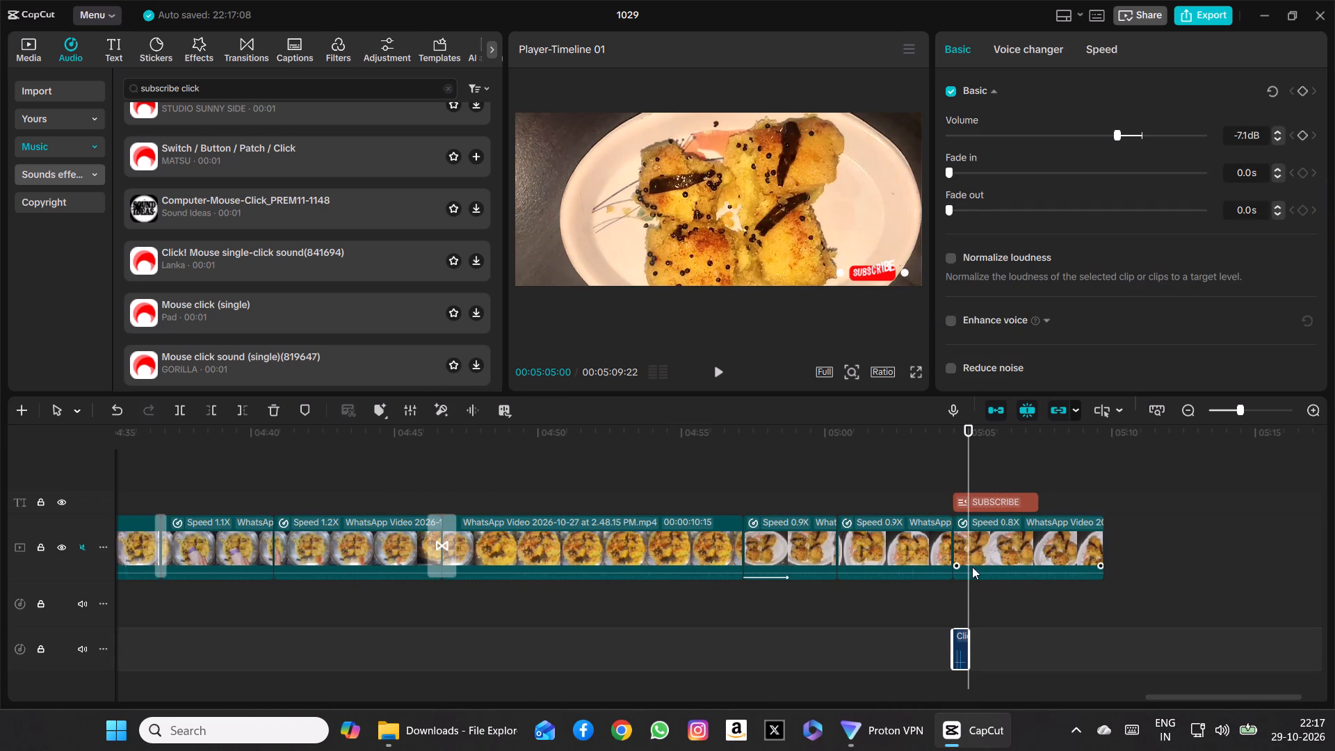
{"action": "left_click_drag", "start_coordinate": [969, 589], "coordinate": [976, 589]}
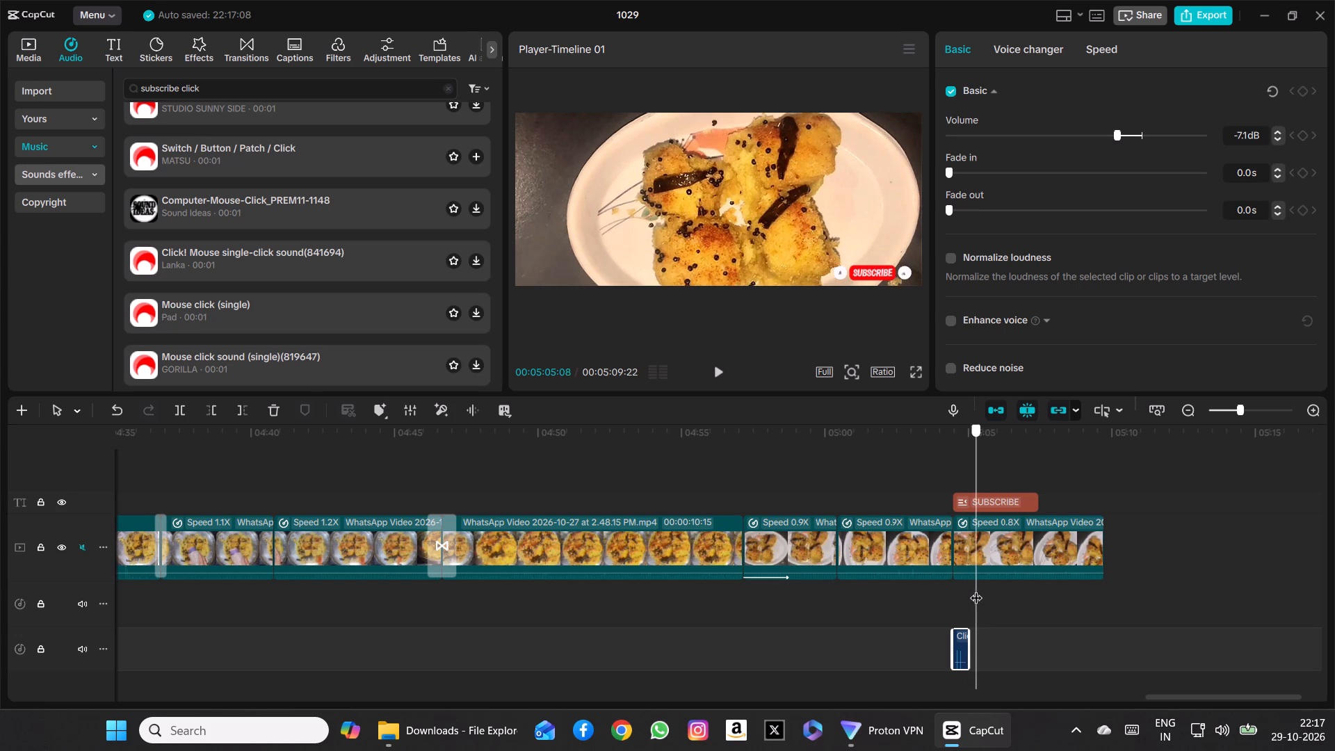
{"action": "left_click_drag", "start_coordinate": [976, 589], "coordinate": [980, 589]}
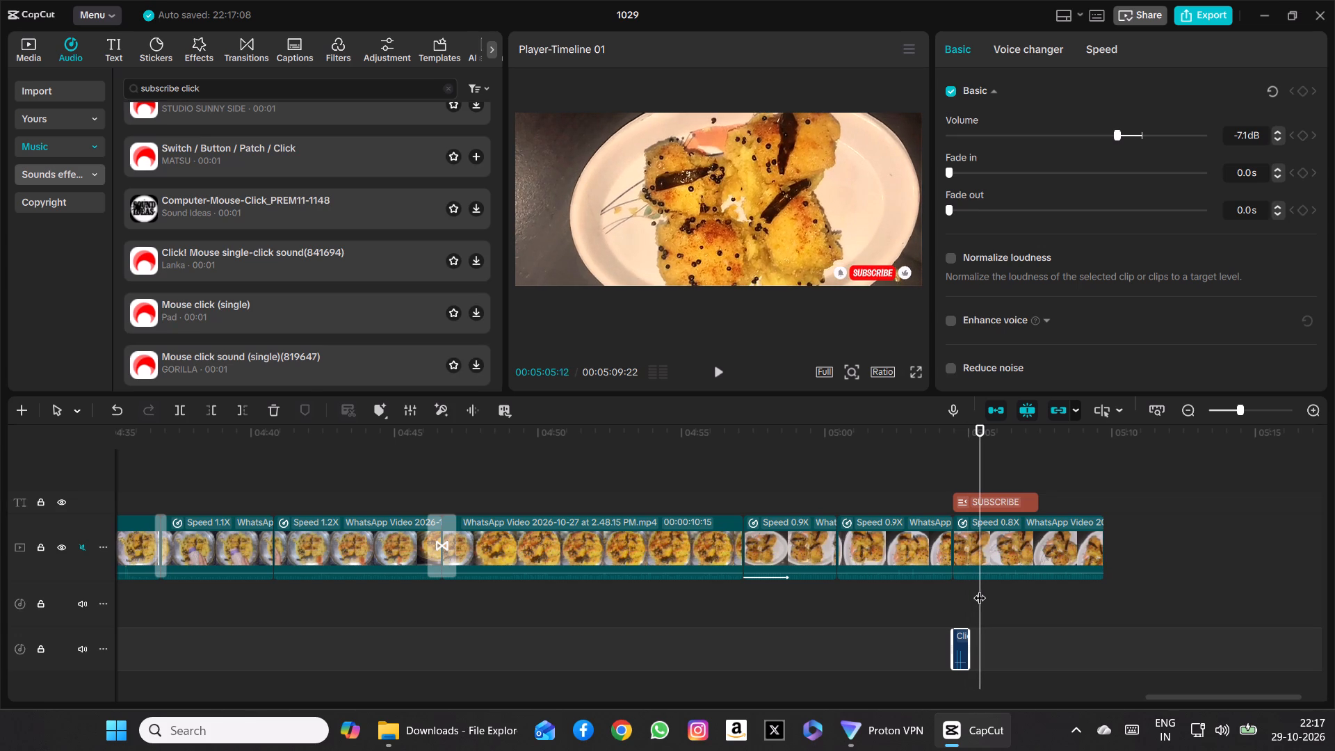
{"action": "left_click", "coordinate": [972, 647]}
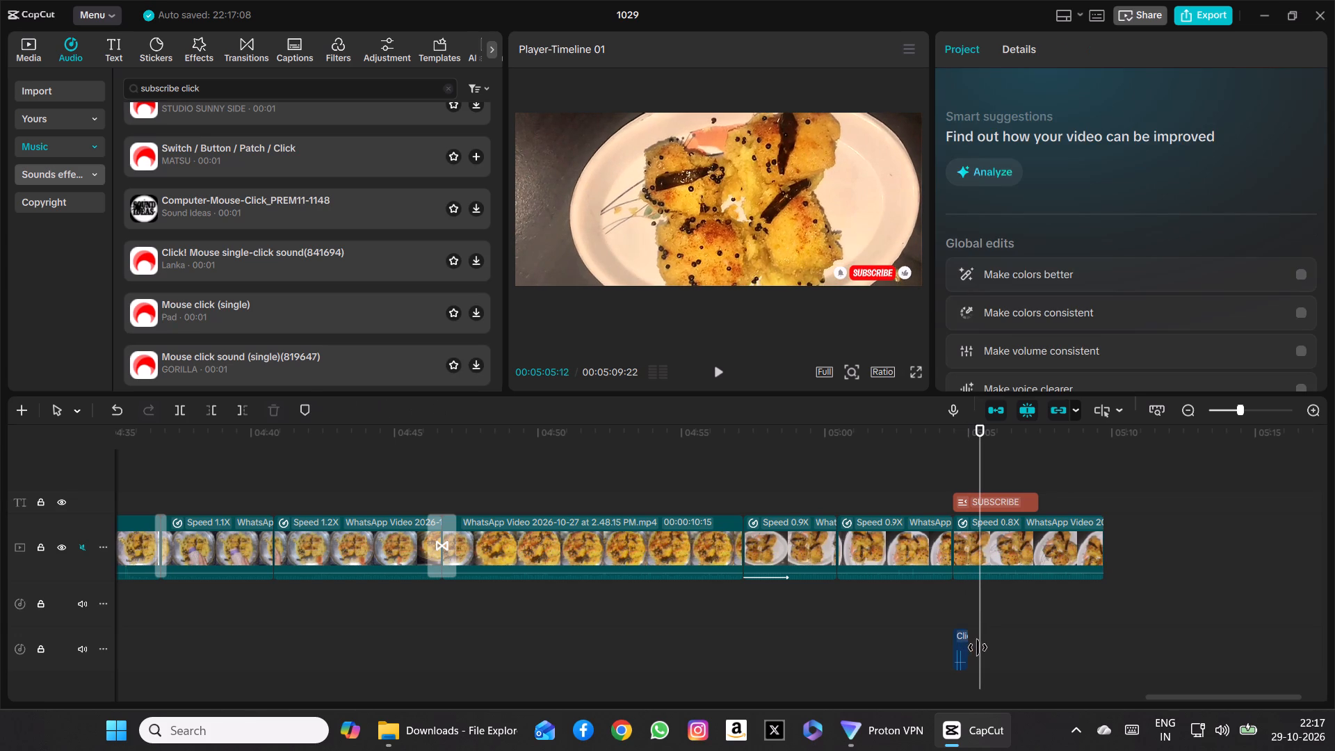
{"action": "left_click", "coordinate": [963, 651]}
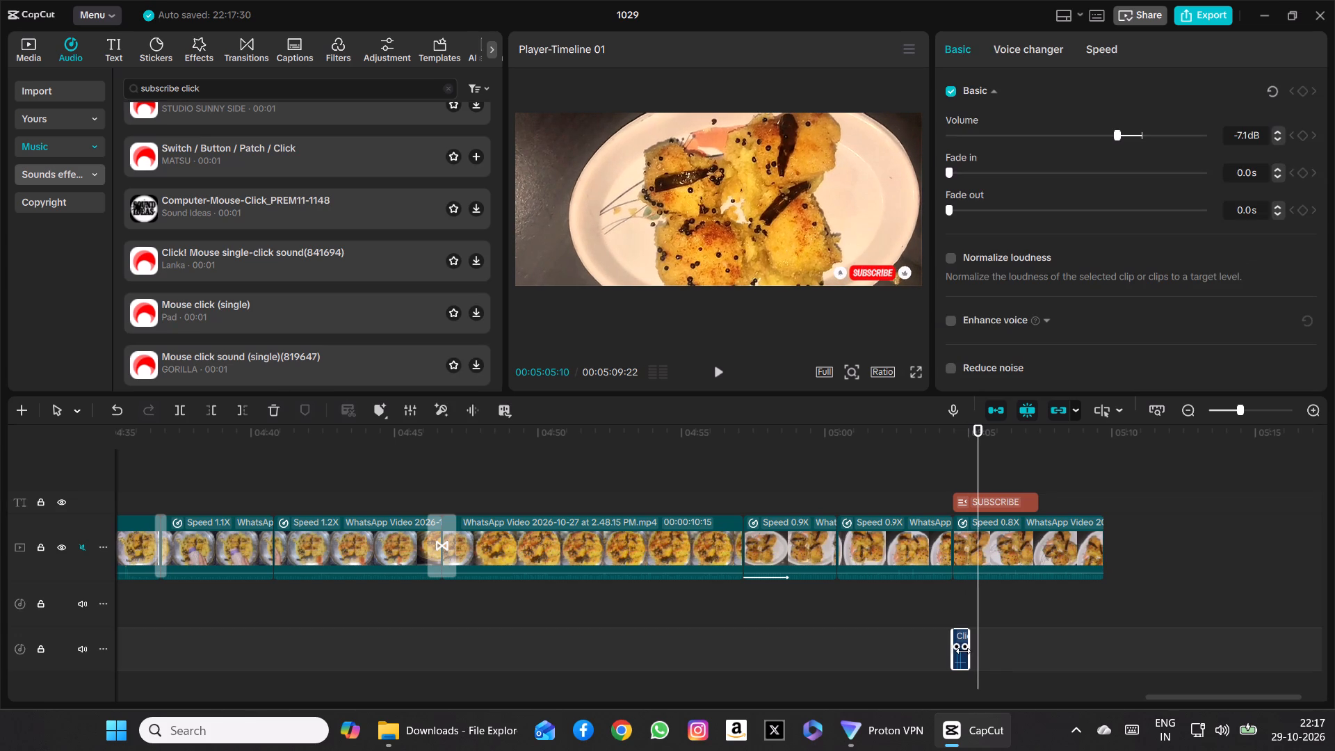
{"action": "left_click_drag", "start_coordinate": [973, 649], "coordinate": [981, 648]}
{"action": "triple_click", "coordinate": [960, 647]}
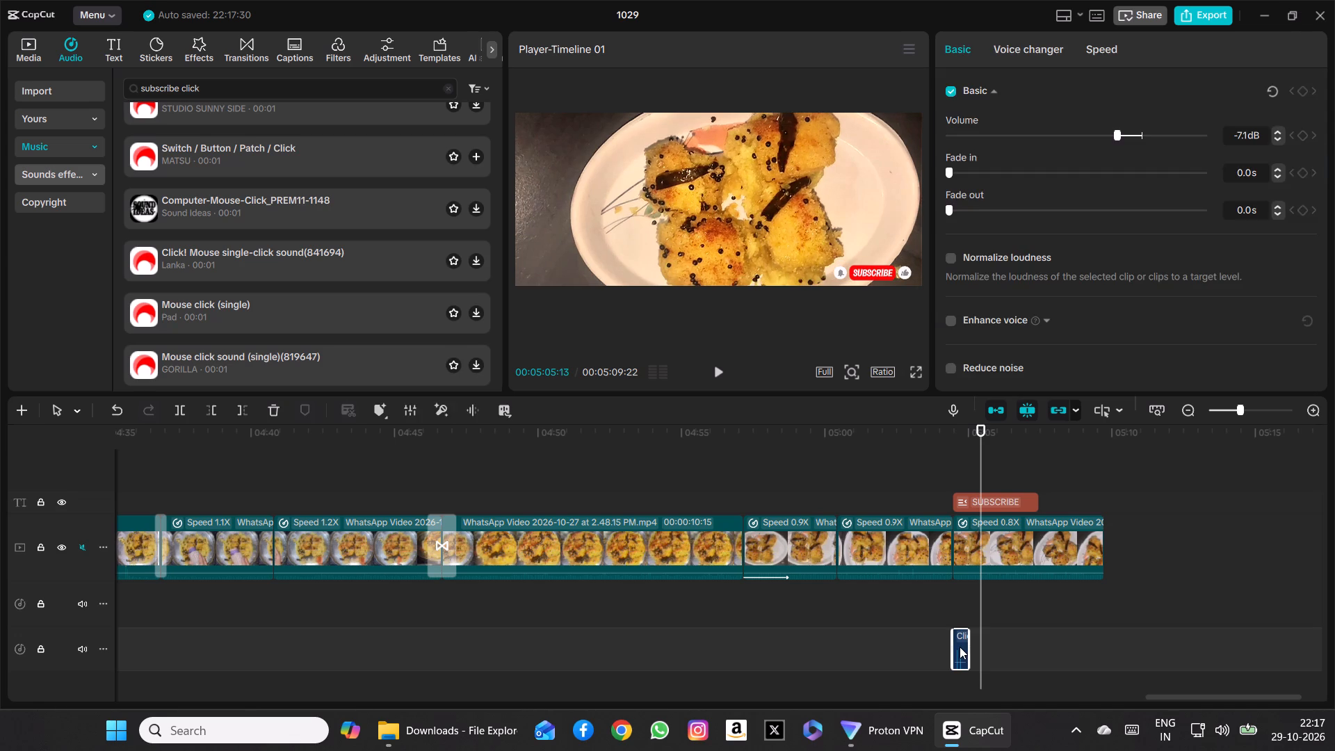
{"action": "left_click", "coordinate": [960, 647]}
{"action": "left_click_drag", "start_coordinate": [966, 647], "coordinate": [978, 645]}
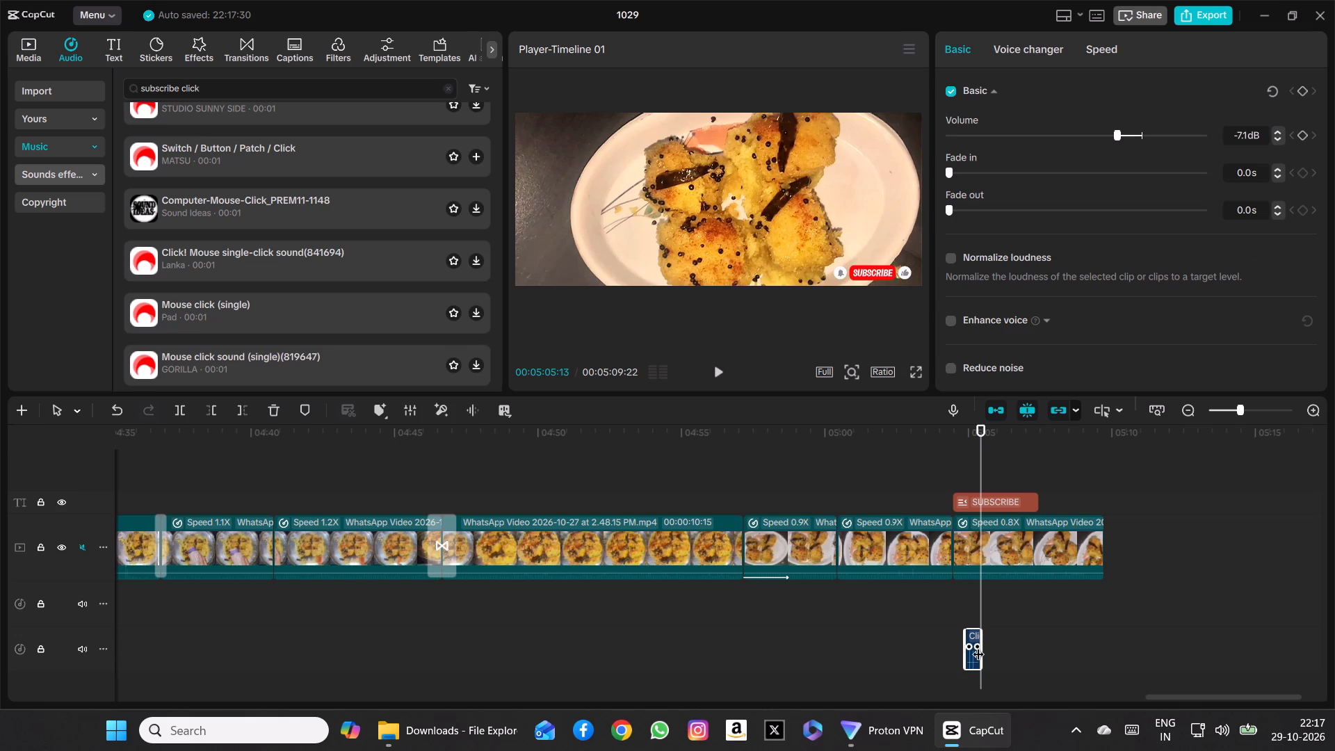
Play the video from 00:05:05:13 to check the final subscribe overlay, and stop the playback.
{"action": "left_click", "coordinate": [714, 377]}
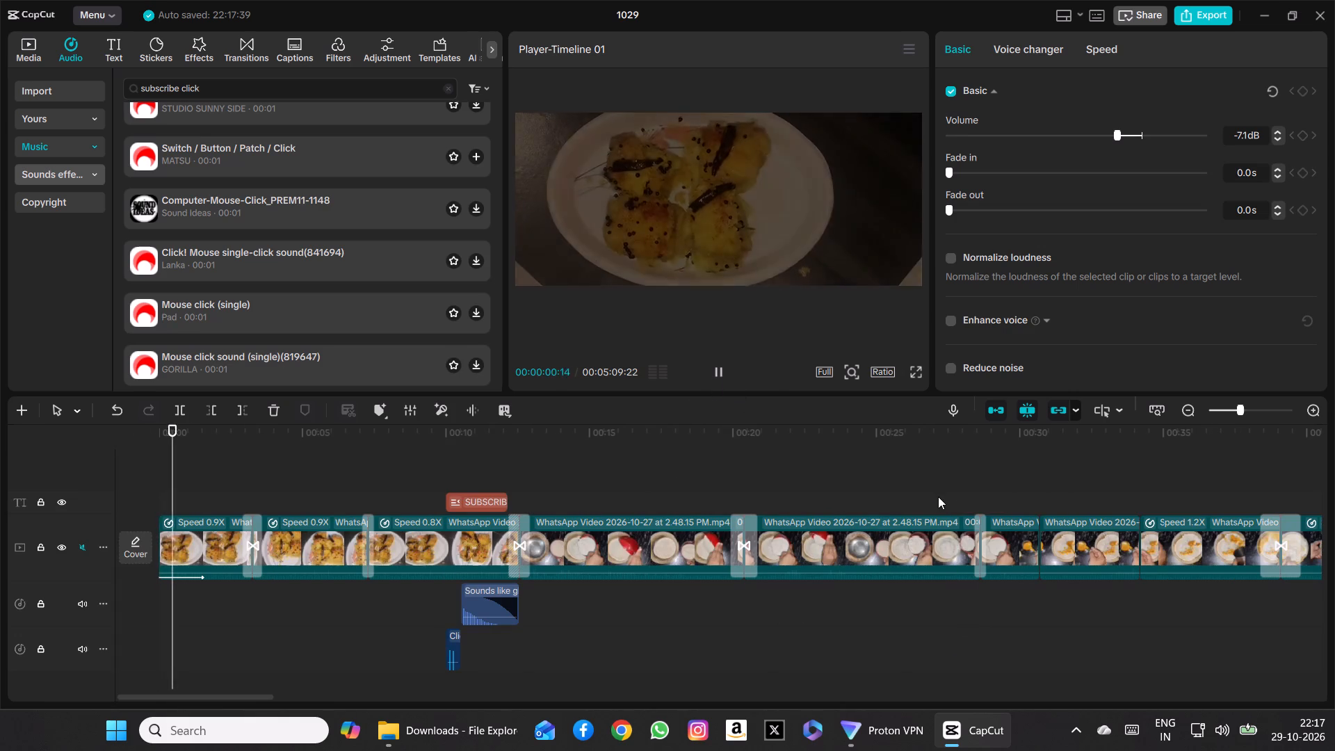
{"action": "left_click", "coordinate": [717, 371]}
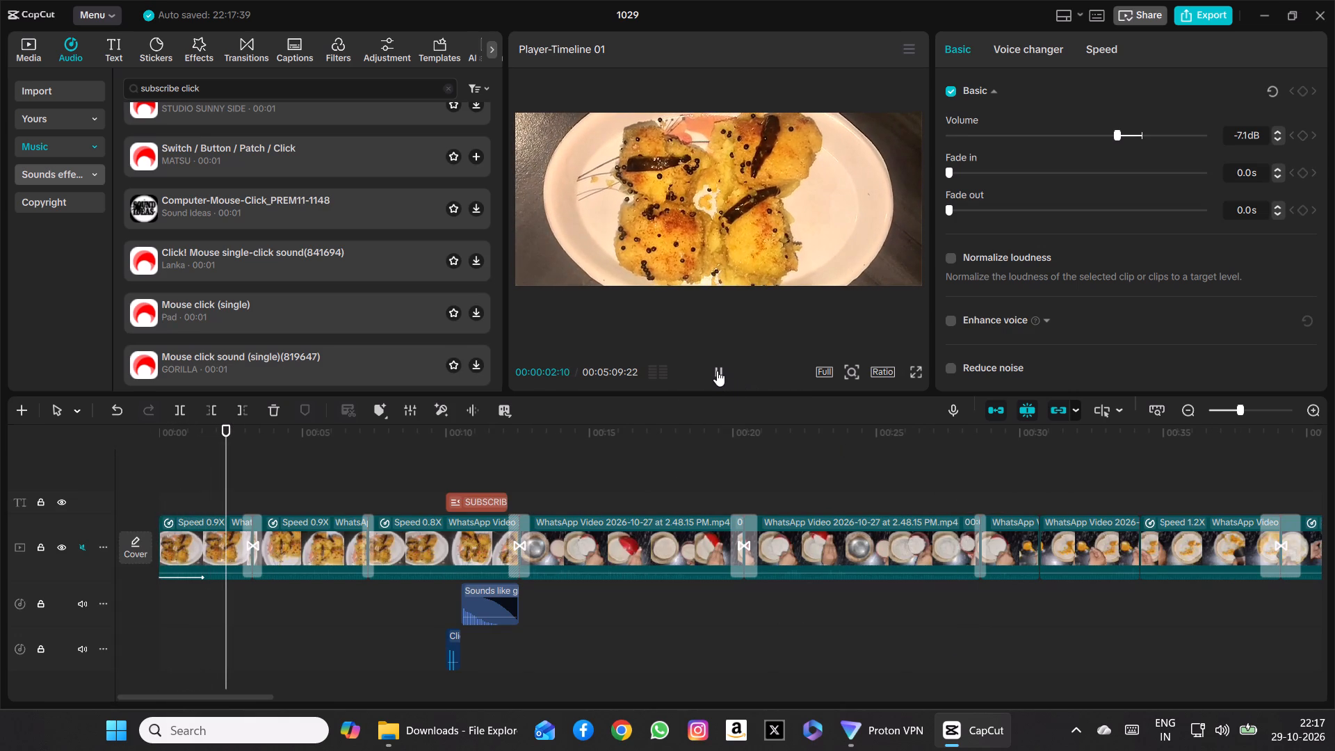
Move the mouse click sound clip earlier so that it starts together with the final subscribe overlay.
{"action": "scroll", "coordinate": [976, 567], "scroll_direction": "left", "scroll_amount": 3}
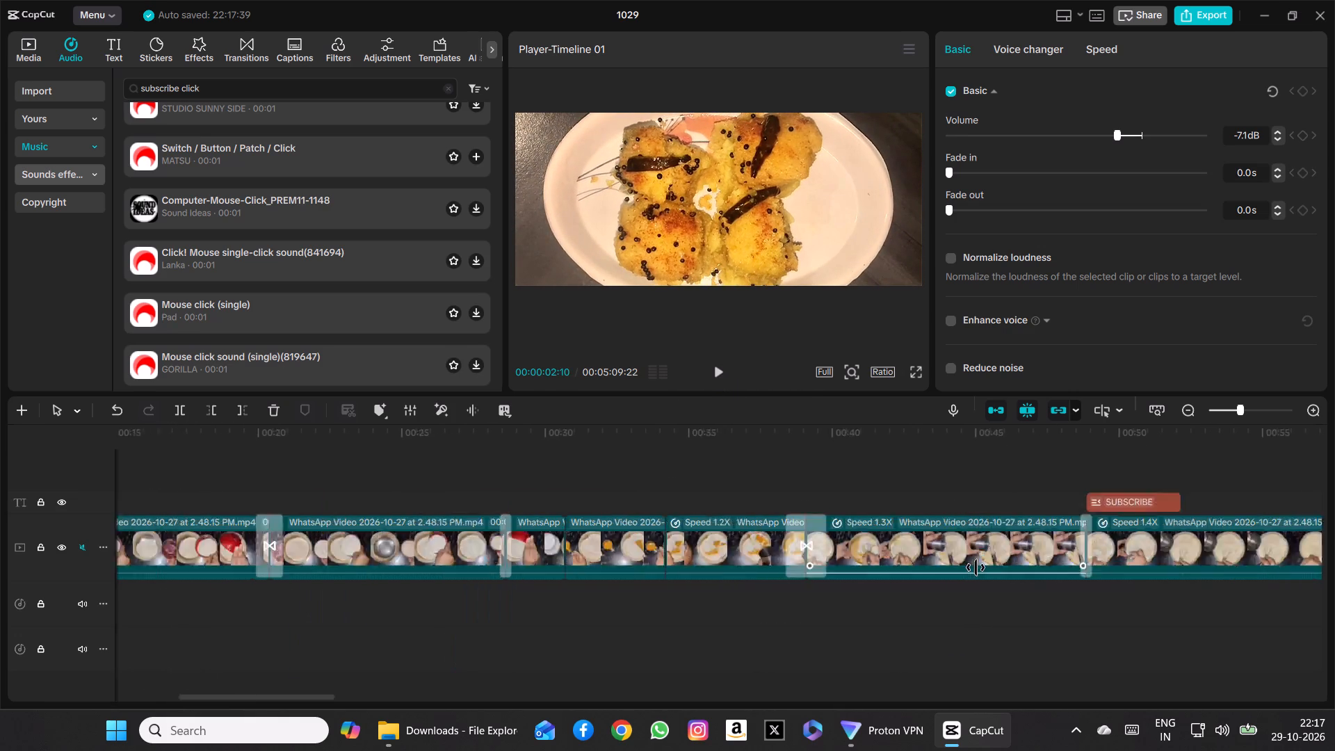
{"action": "scroll", "coordinate": [976, 567], "scroll_direction": "left", "scroll_amount": 12}
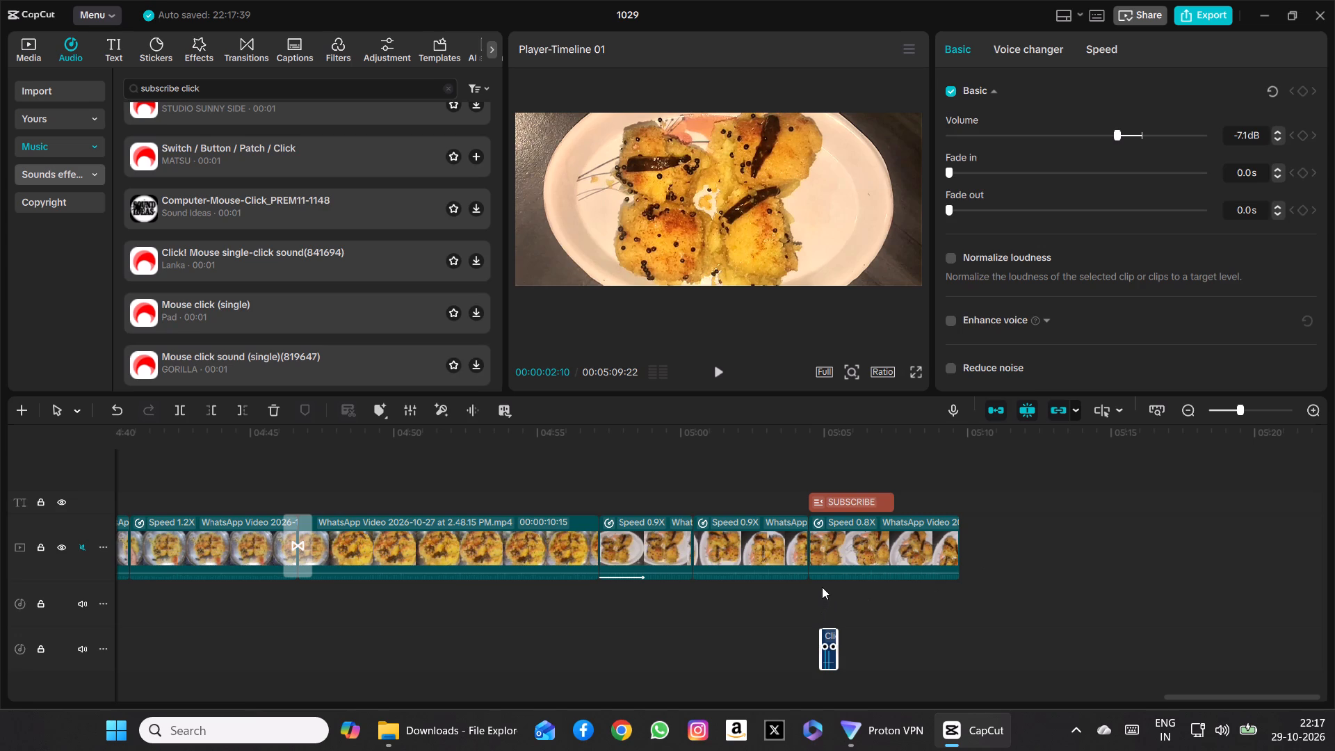
{"action": "left_click", "coordinate": [822, 587]}
{"action": "left_click", "coordinate": [830, 650]}
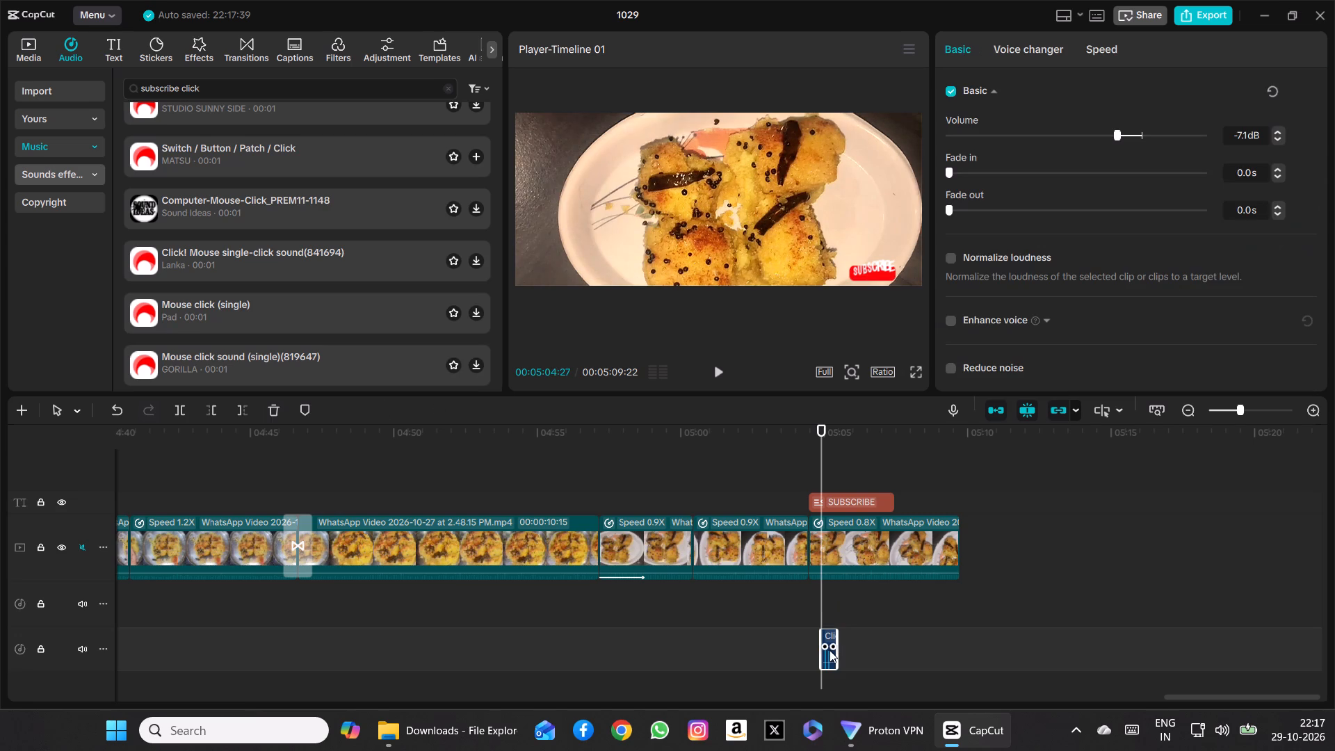
{"action": "left_click_drag", "start_coordinate": [827, 647], "coordinate": [825, 647]}
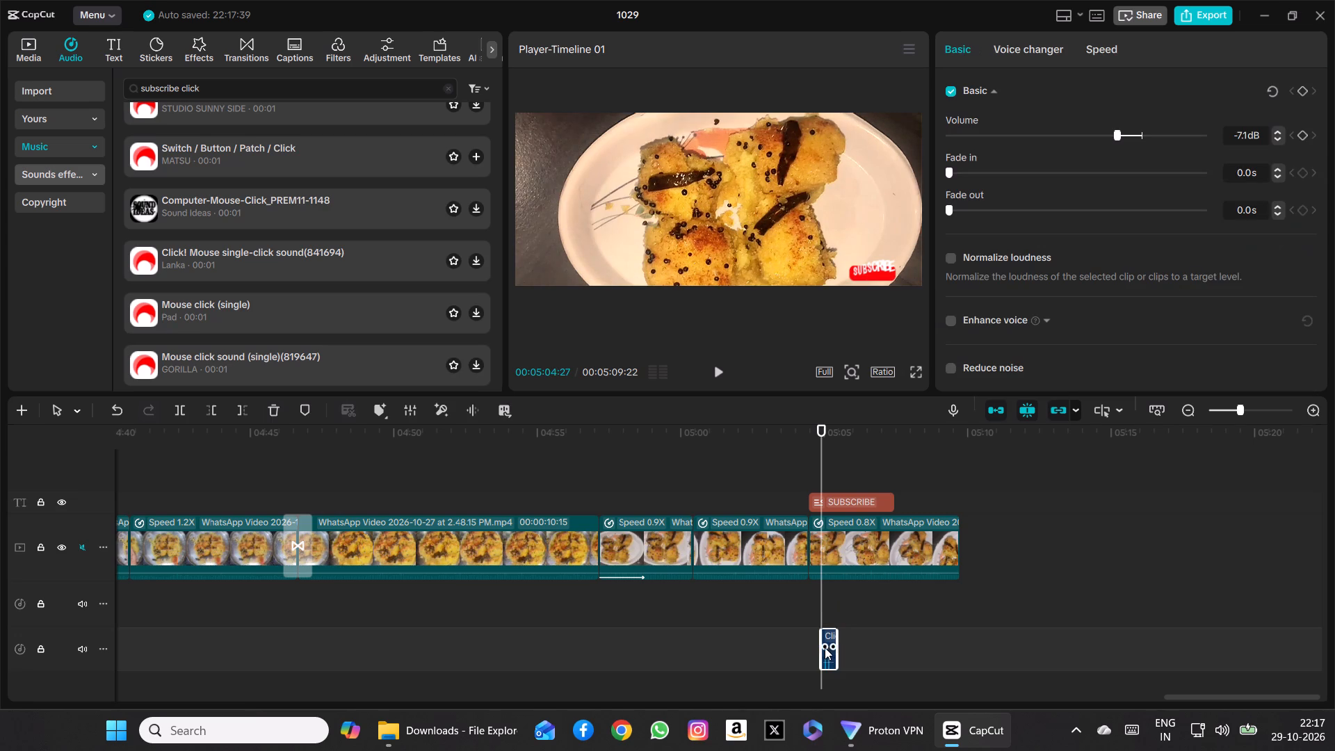
{"action": "left_click_drag", "start_coordinate": [825, 647], "coordinate": [819, 647]}
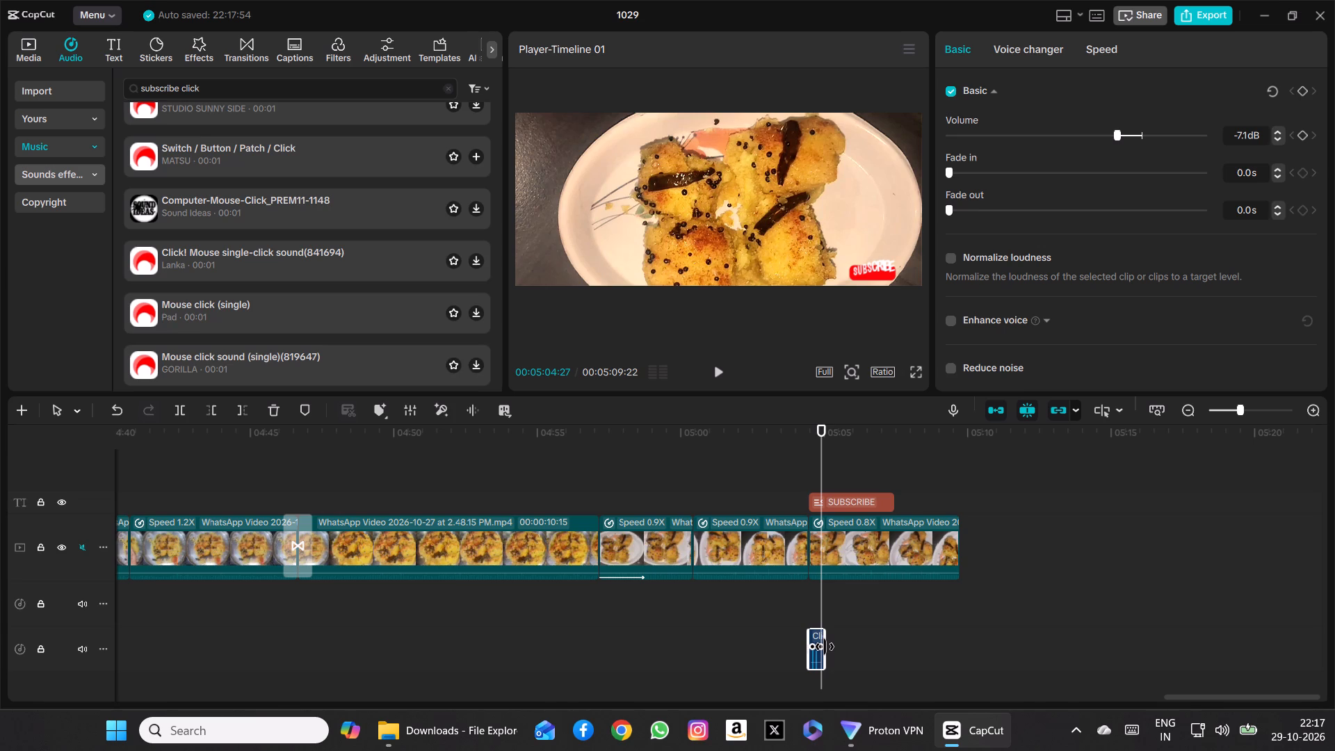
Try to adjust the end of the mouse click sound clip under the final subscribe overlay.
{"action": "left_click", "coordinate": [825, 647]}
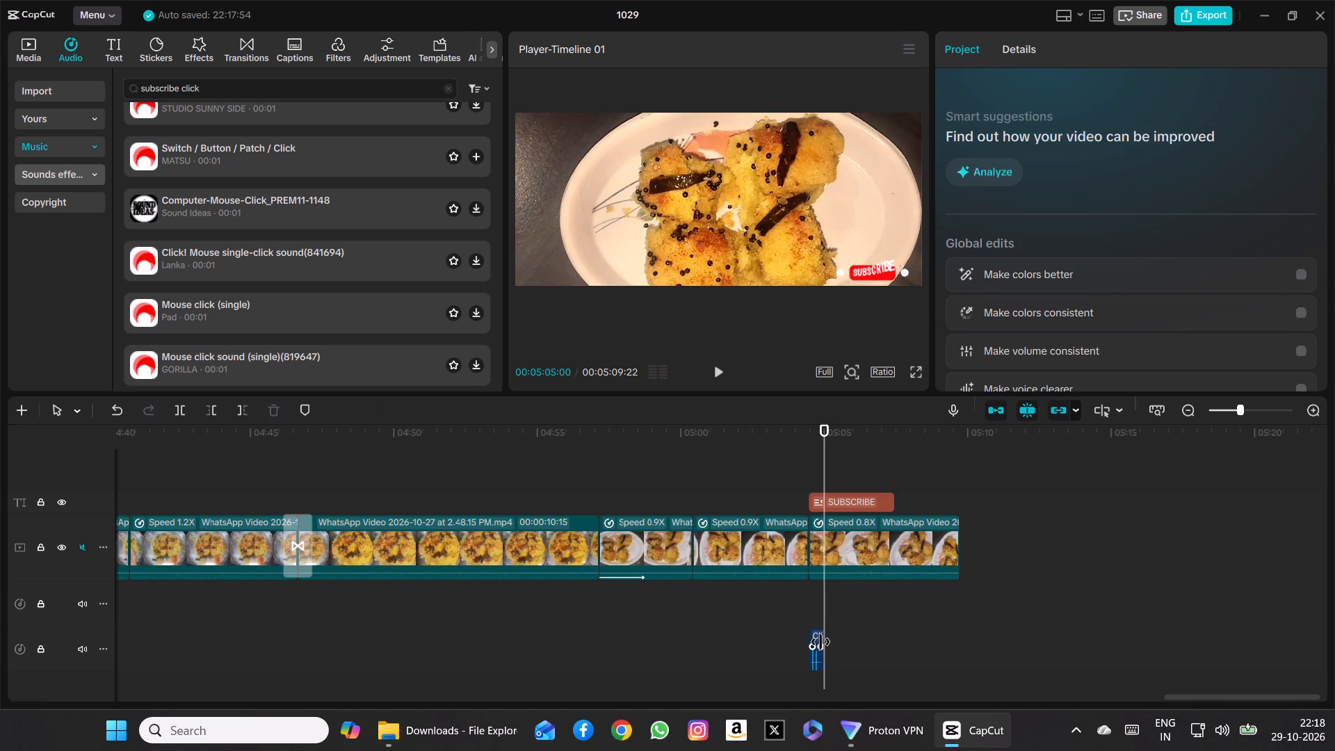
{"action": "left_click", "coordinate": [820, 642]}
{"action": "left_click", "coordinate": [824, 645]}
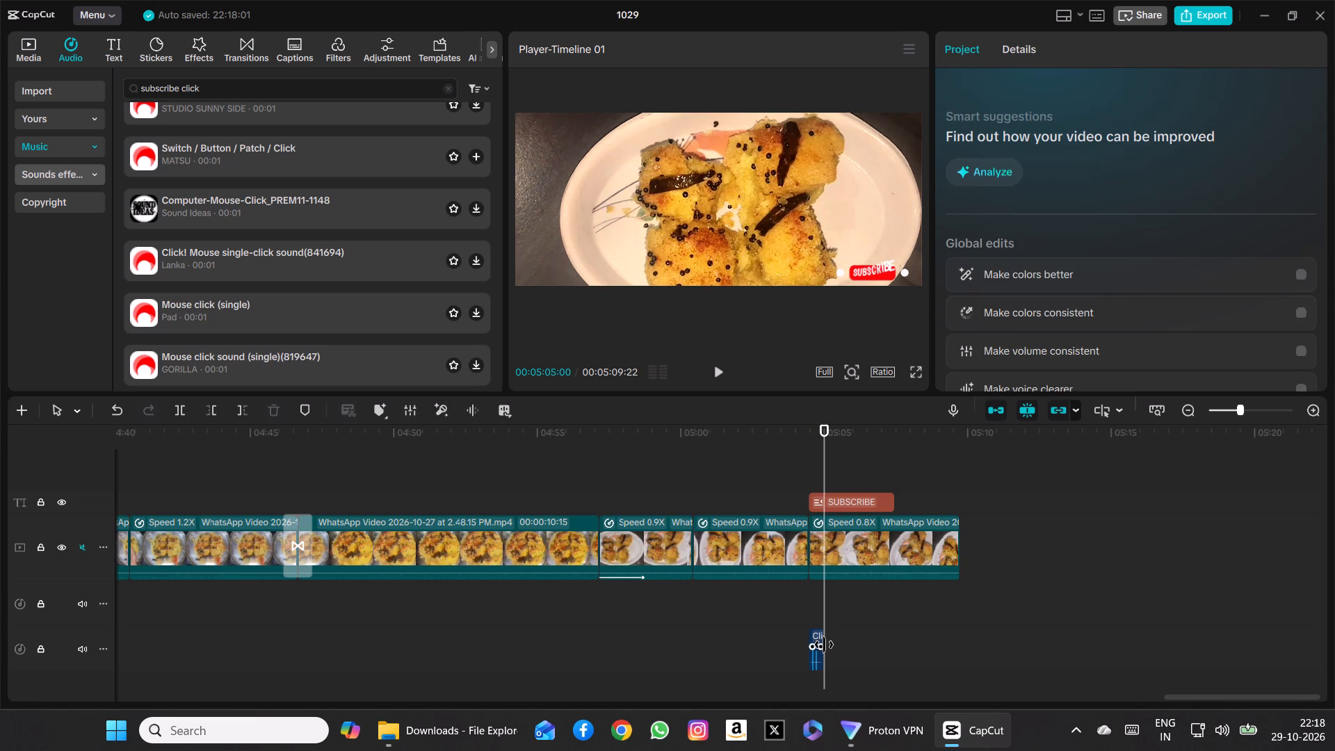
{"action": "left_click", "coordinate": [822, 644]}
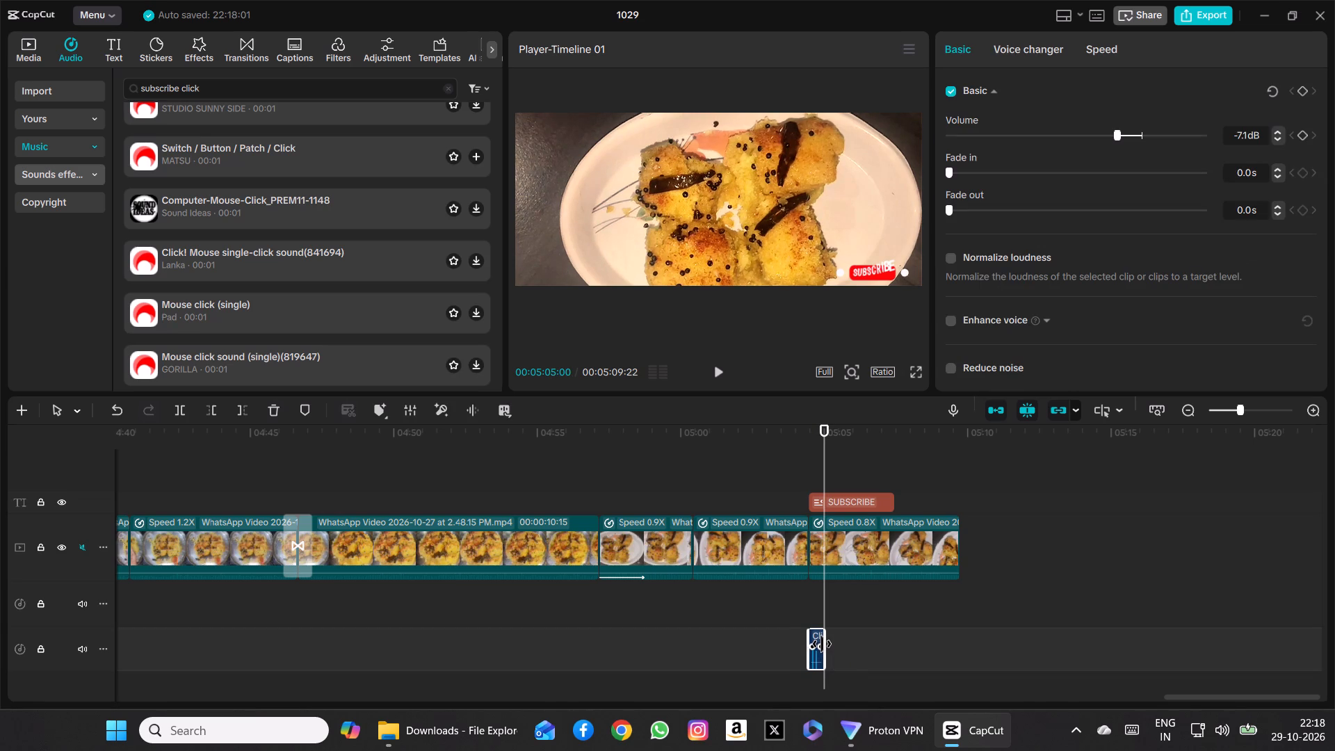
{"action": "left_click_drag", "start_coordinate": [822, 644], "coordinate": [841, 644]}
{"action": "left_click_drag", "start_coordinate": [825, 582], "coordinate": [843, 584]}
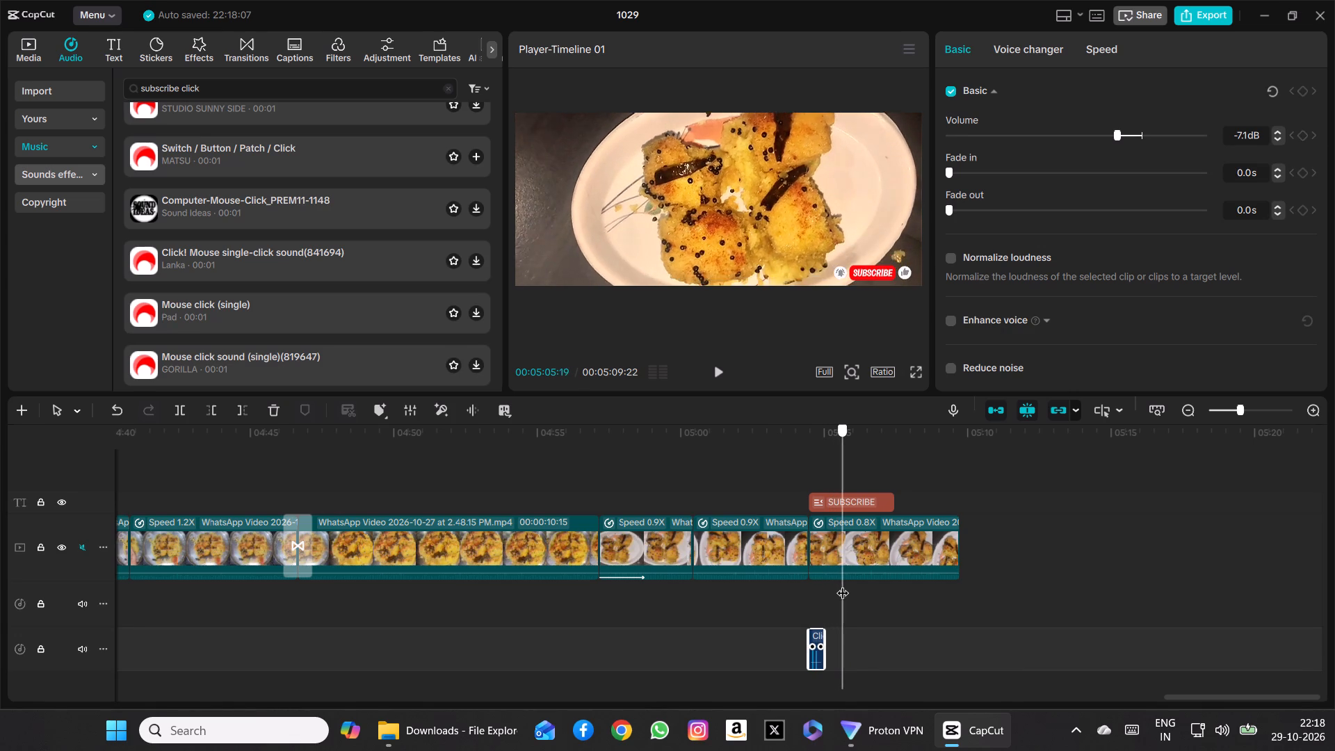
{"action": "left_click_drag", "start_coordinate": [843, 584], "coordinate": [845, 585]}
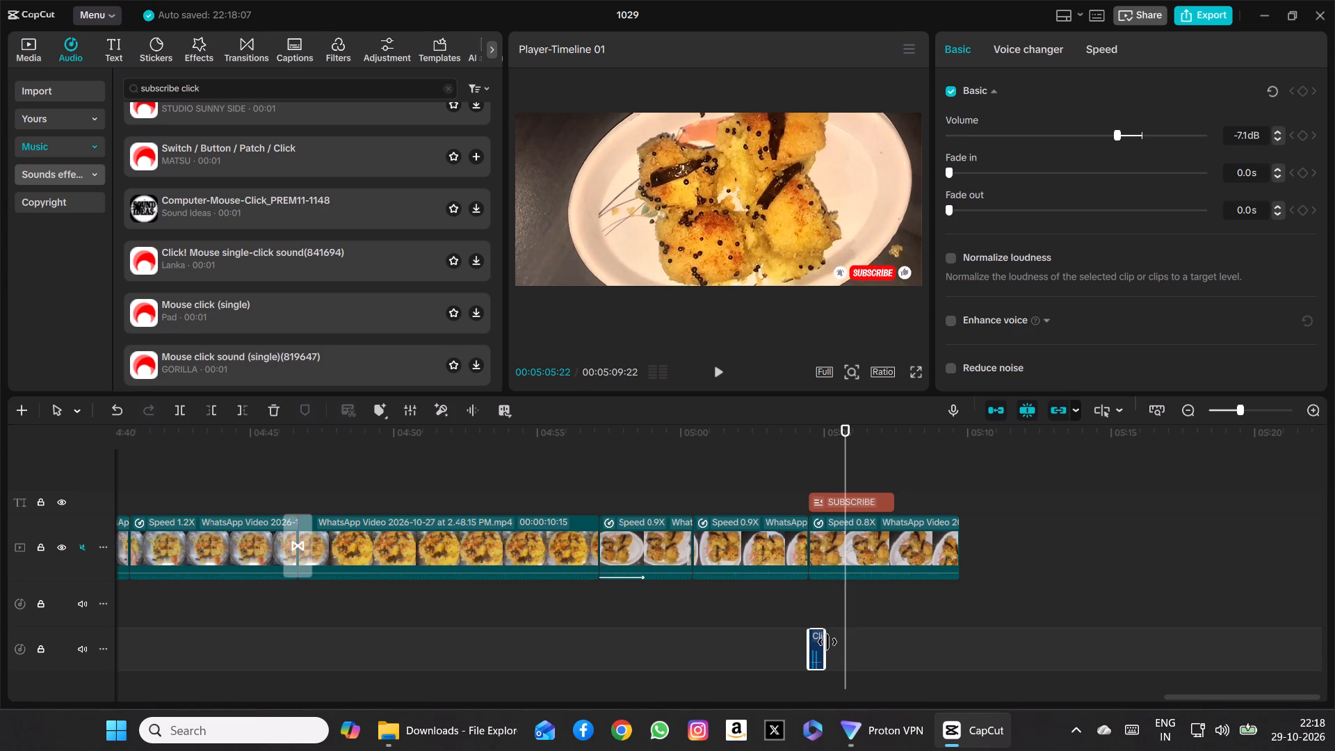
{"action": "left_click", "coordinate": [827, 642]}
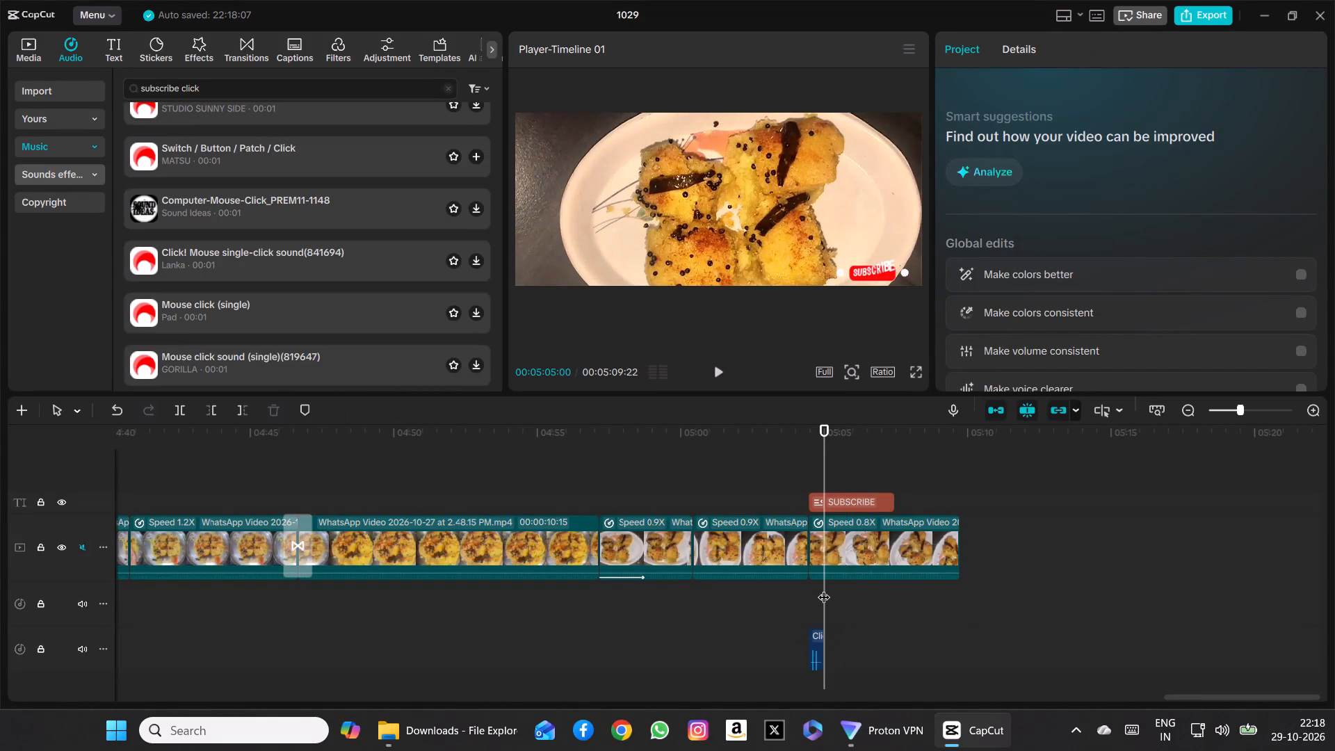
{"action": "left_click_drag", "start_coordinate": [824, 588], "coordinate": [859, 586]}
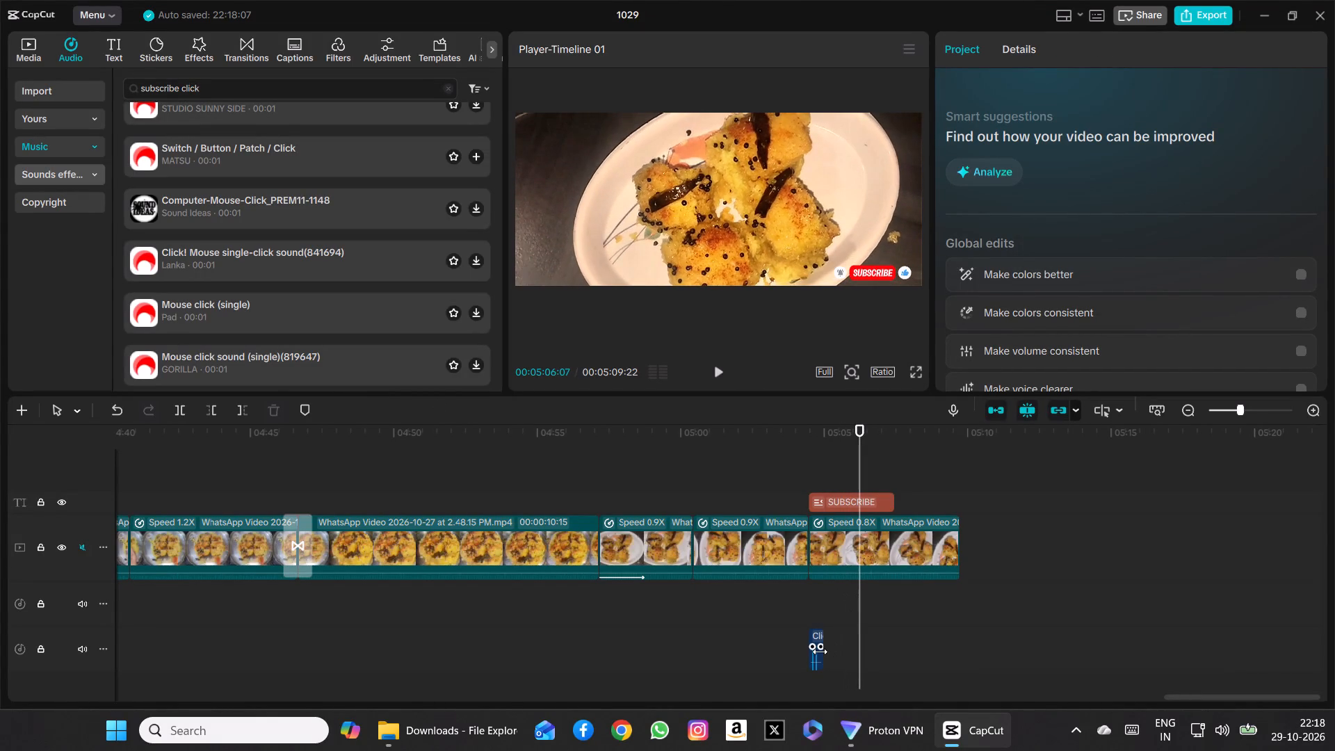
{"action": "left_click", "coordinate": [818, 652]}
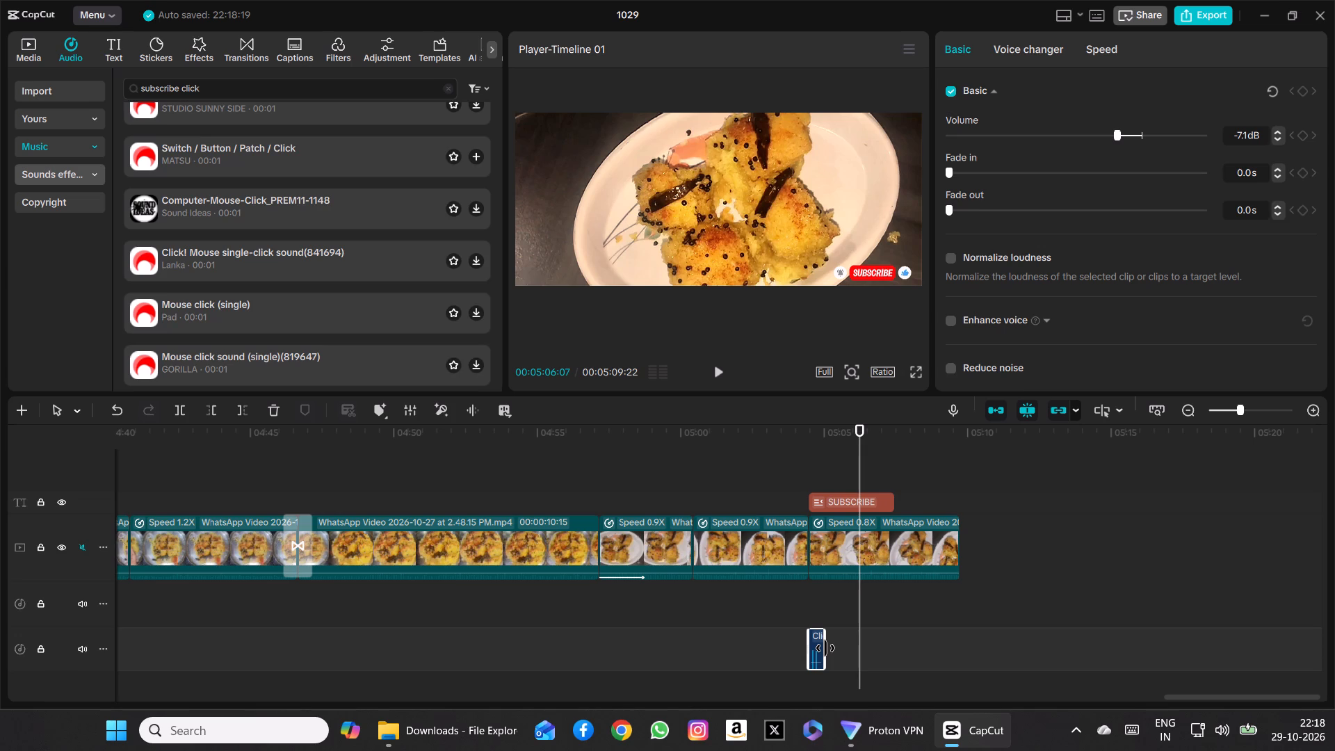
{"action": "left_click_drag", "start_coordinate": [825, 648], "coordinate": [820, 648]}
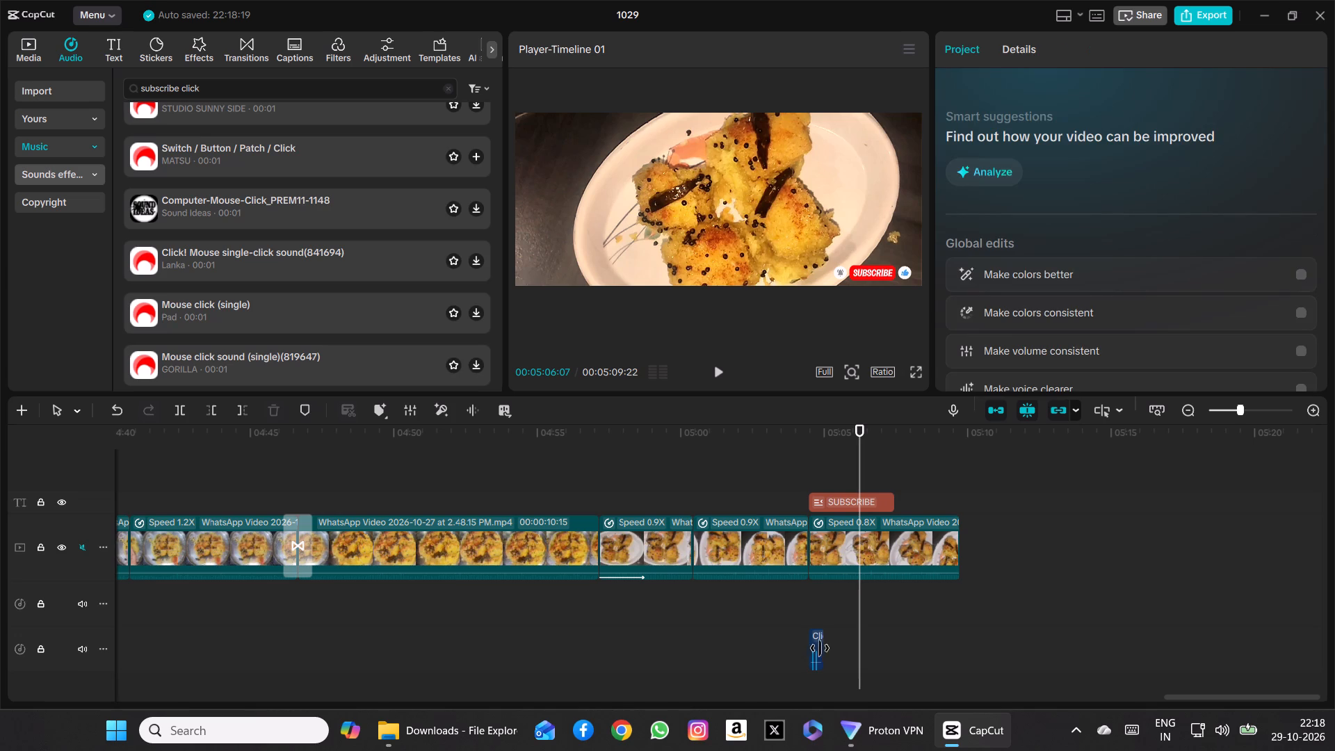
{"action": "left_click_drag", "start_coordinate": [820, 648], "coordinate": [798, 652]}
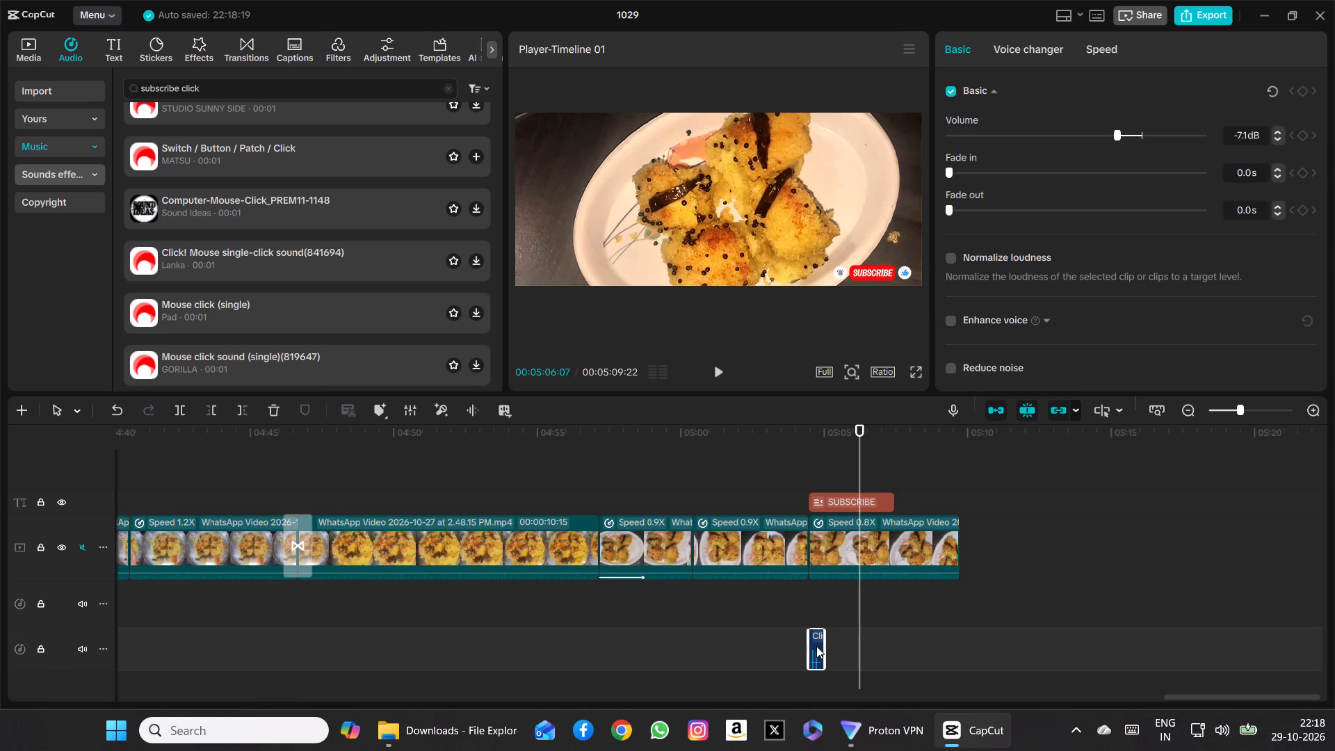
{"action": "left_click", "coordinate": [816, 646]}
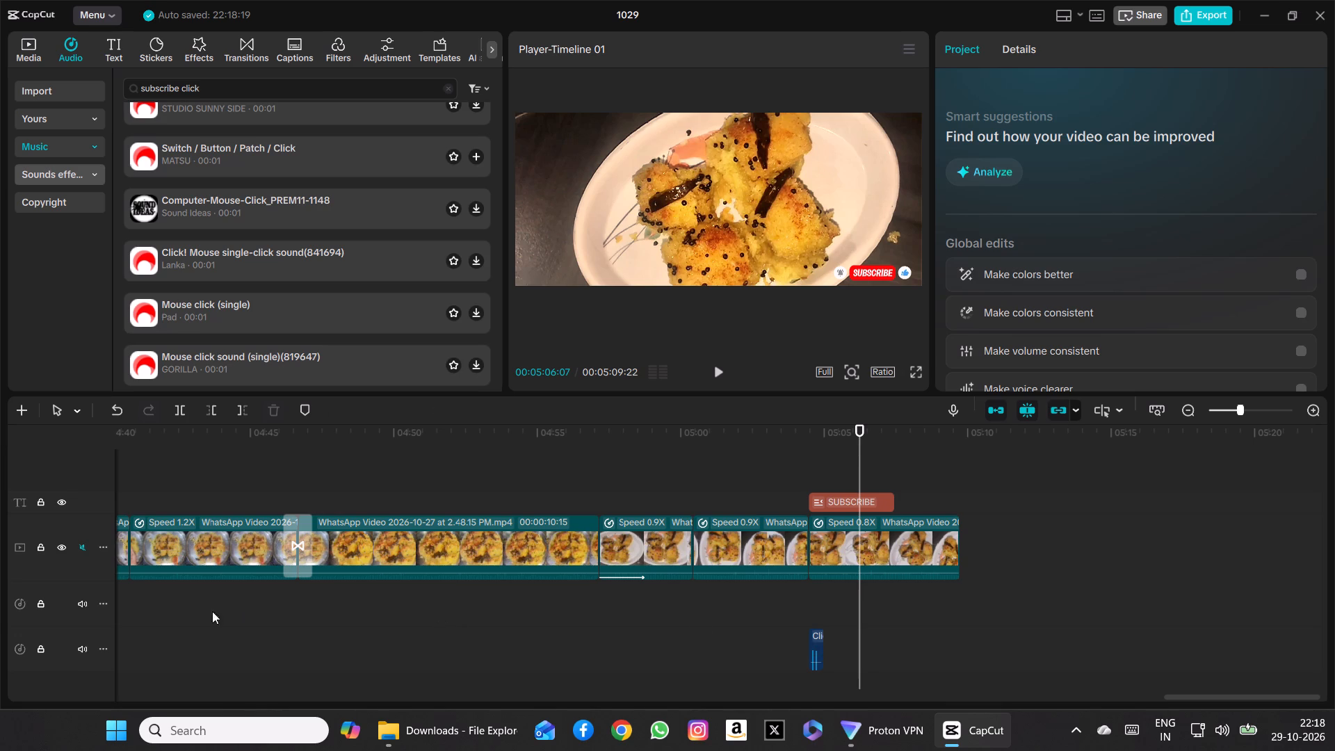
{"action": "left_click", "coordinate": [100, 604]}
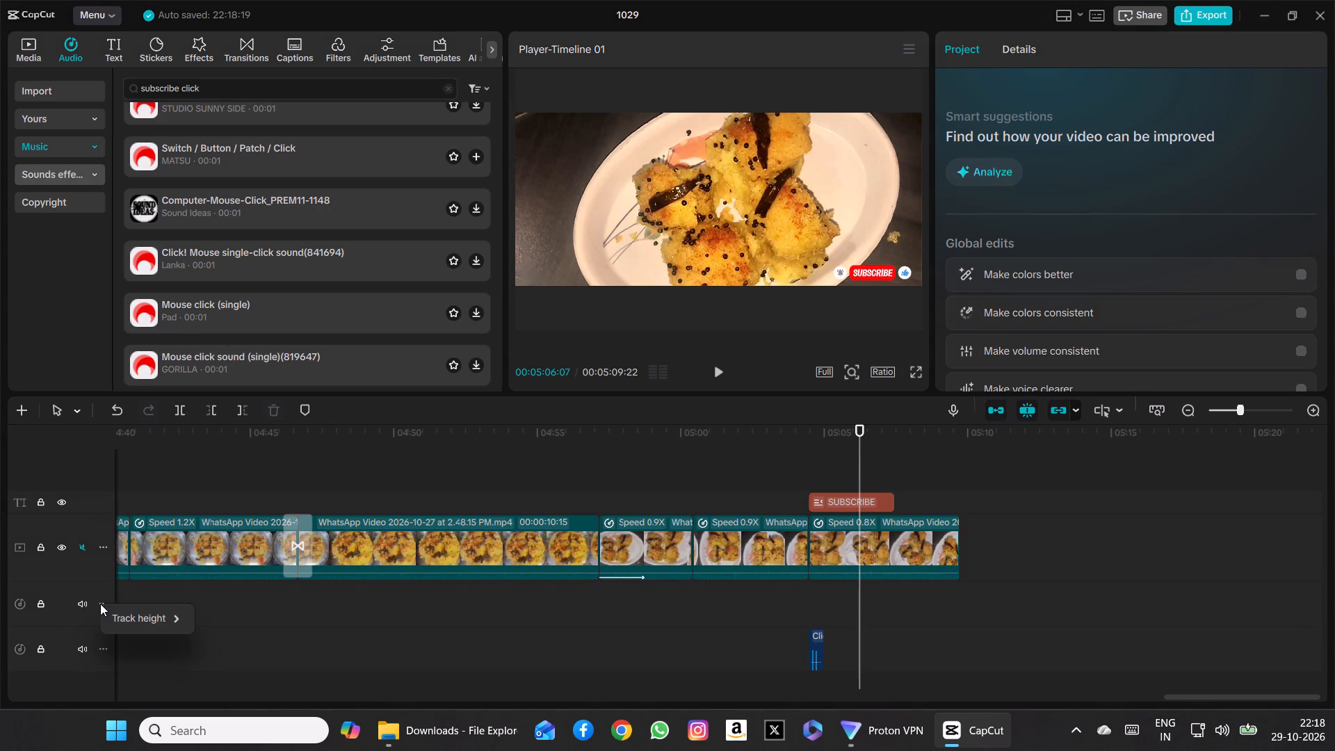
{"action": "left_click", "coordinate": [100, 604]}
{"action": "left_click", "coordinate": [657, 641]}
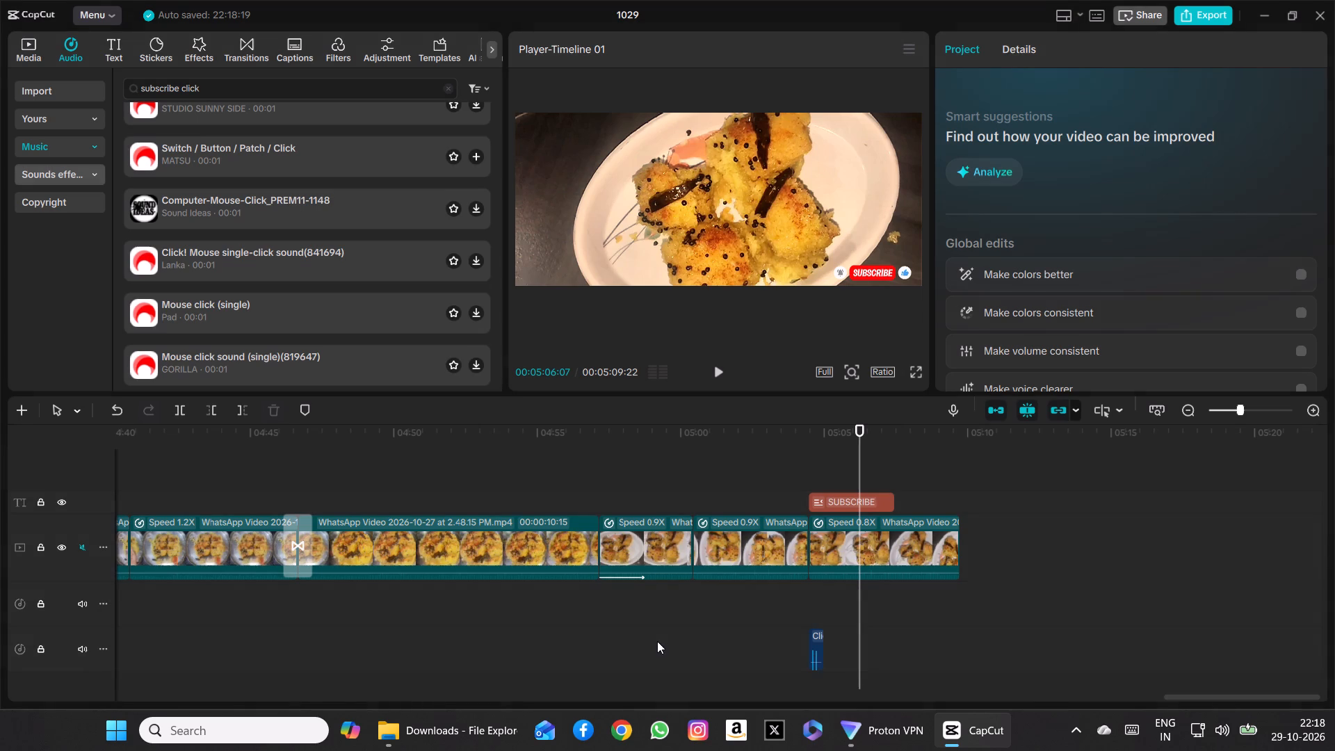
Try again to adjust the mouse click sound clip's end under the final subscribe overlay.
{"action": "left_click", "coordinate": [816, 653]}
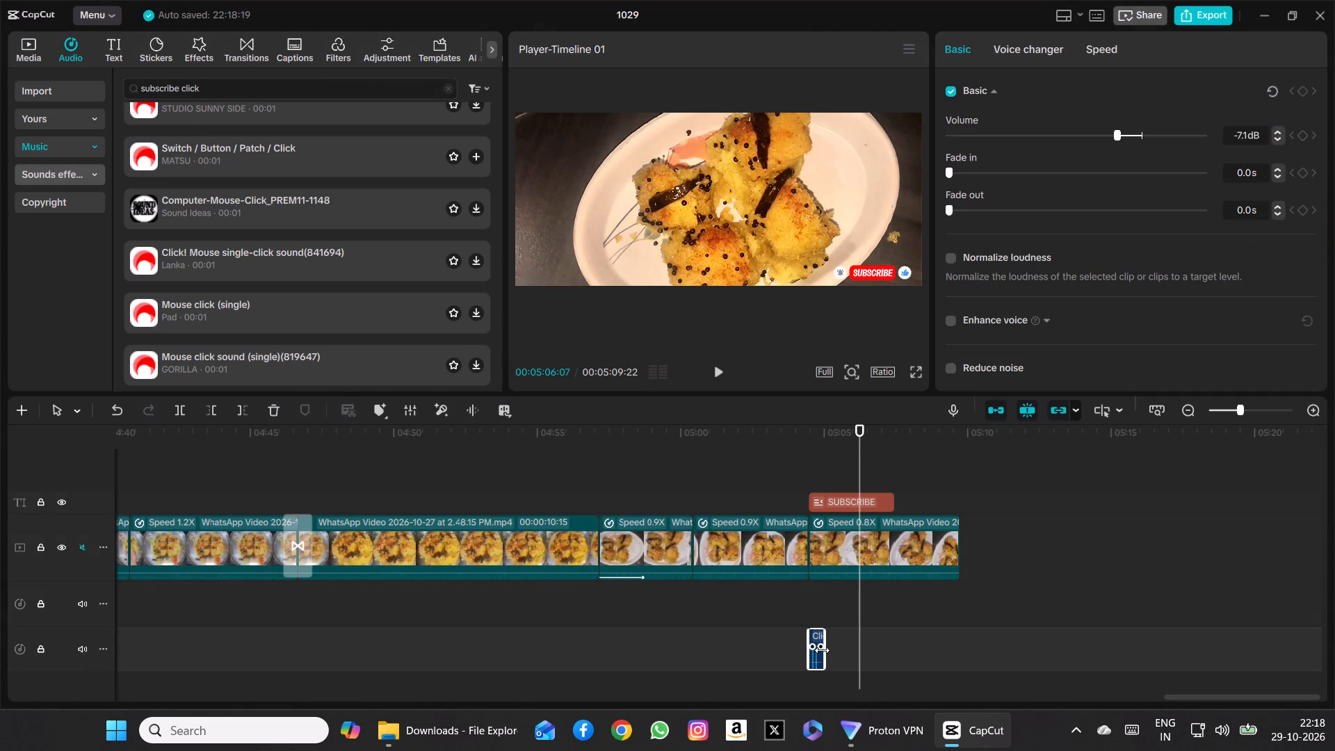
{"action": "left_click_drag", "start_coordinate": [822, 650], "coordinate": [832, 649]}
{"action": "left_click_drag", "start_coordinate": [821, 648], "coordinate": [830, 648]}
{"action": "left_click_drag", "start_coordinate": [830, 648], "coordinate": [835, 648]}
Paste the copied glittering sound at 00:05:05:00, directly after the mouse click sound under the final subscribe overlay.
{"action": "left_click_drag", "start_coordinate": [861, 611], "coordinate": [828, 613]}
{"action": "key", "text": "ctrl+v"}
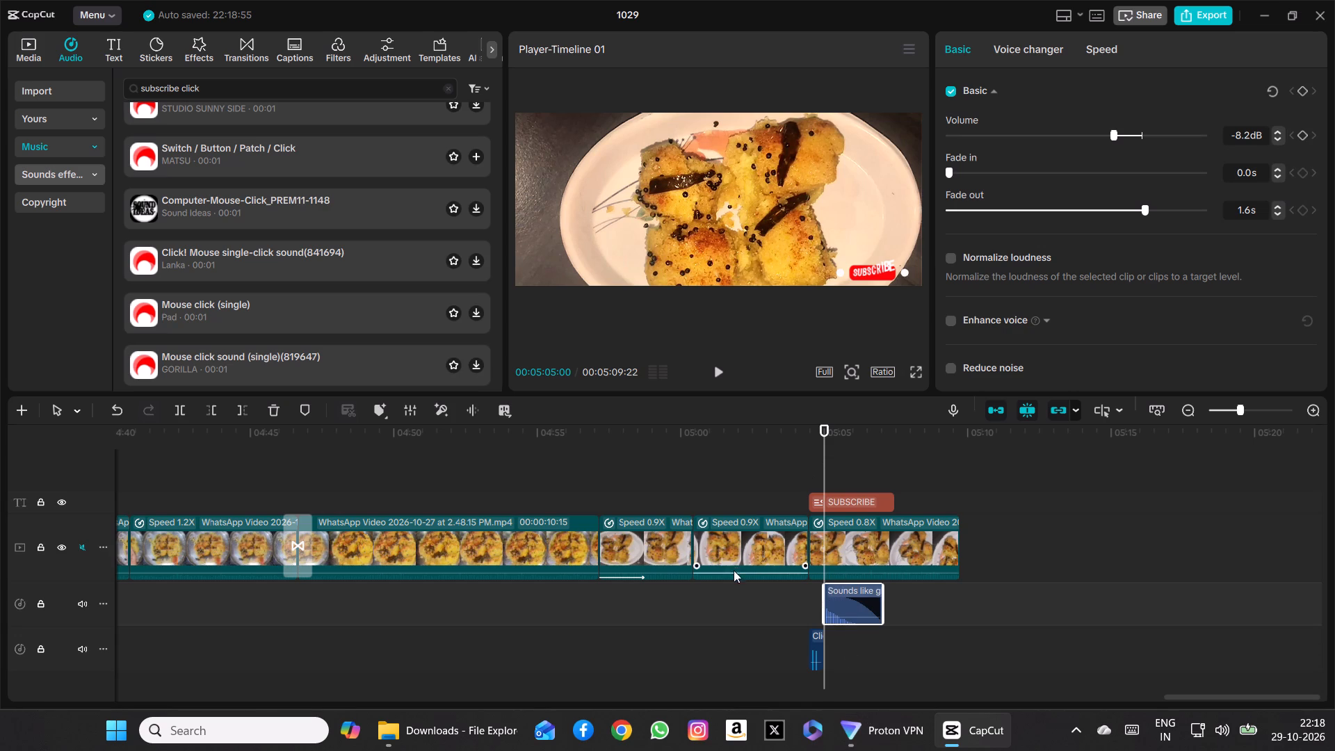
Play the video from just before the final subscribe overlay to check the pasted sounds, replay briefly, and stop the playback.
{"action": "left_click_drag", "start_coordinate": [825, 453], "coordinate": [768, 474]}
{"action": "left_click", "coordinate": [719, 372]}
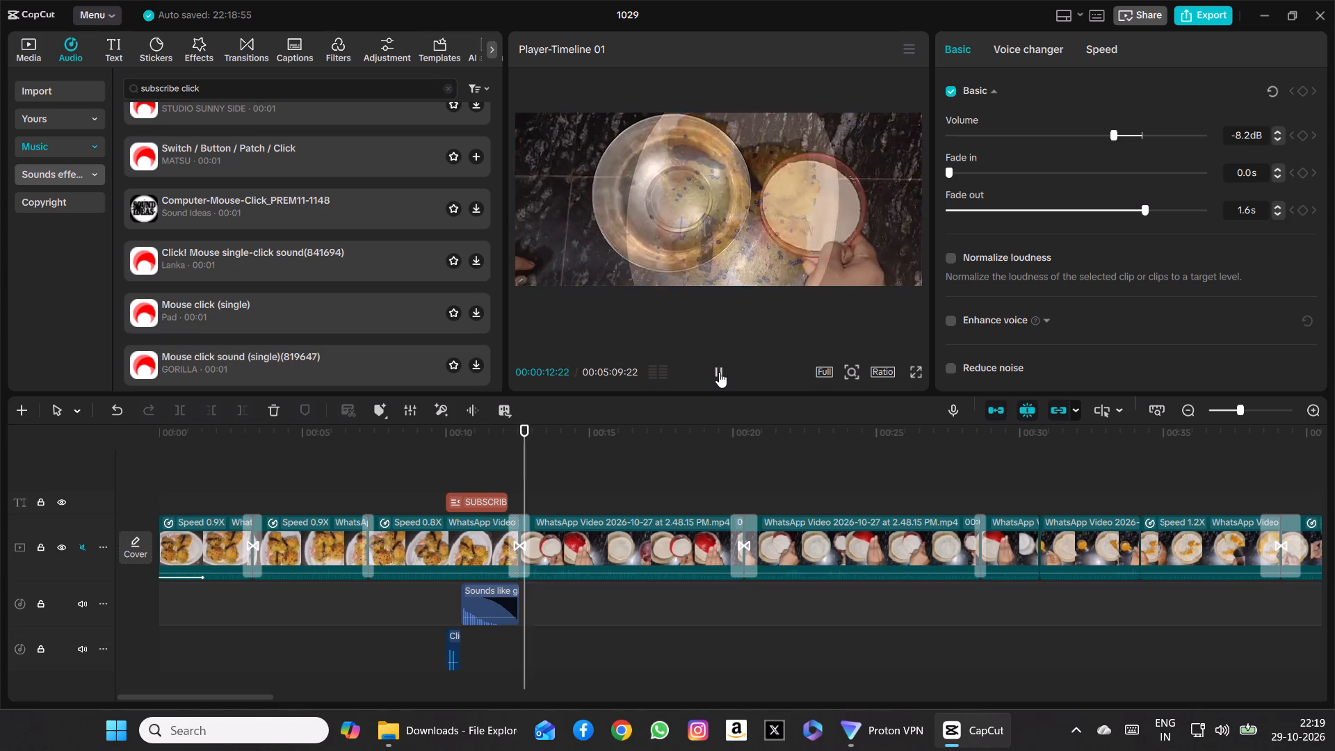
{"action": "left_click", "coordinate": [719, 372]}
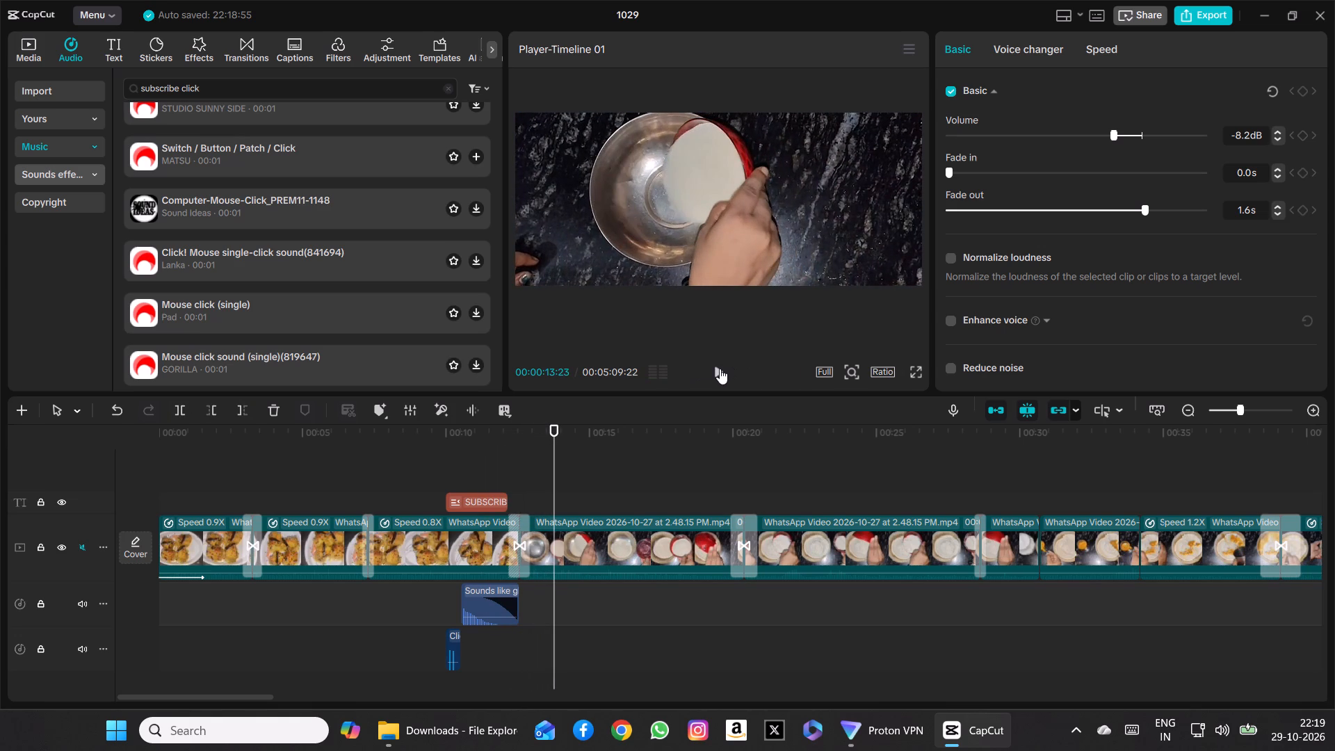
{"action": "left_click", "coordinate": [720, 369]}
{"action": "scroll", "coordinate": [787, 476], "scroll_direction": "left", "scroll_amount": 9}
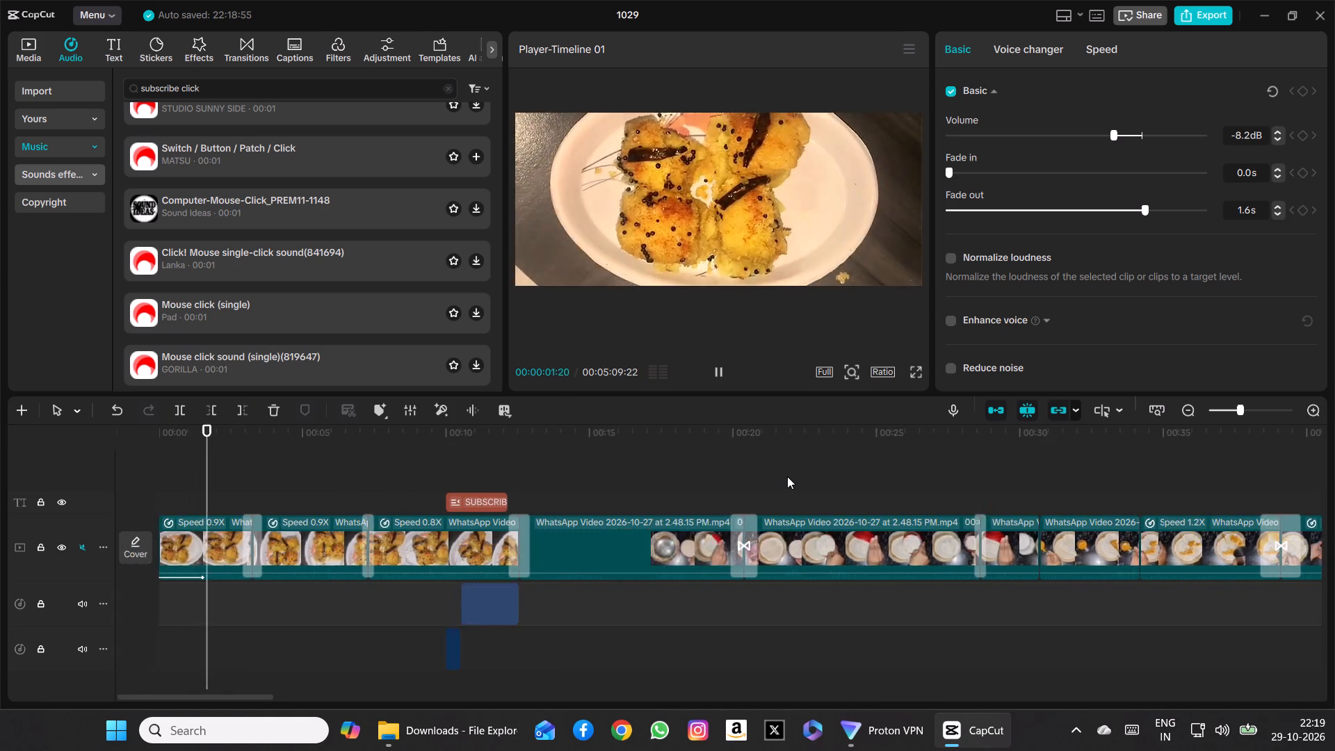
{"action": "scroll", "coordinate": [787, 476], "scroll_direction": "left", "scroll_amount": 10}
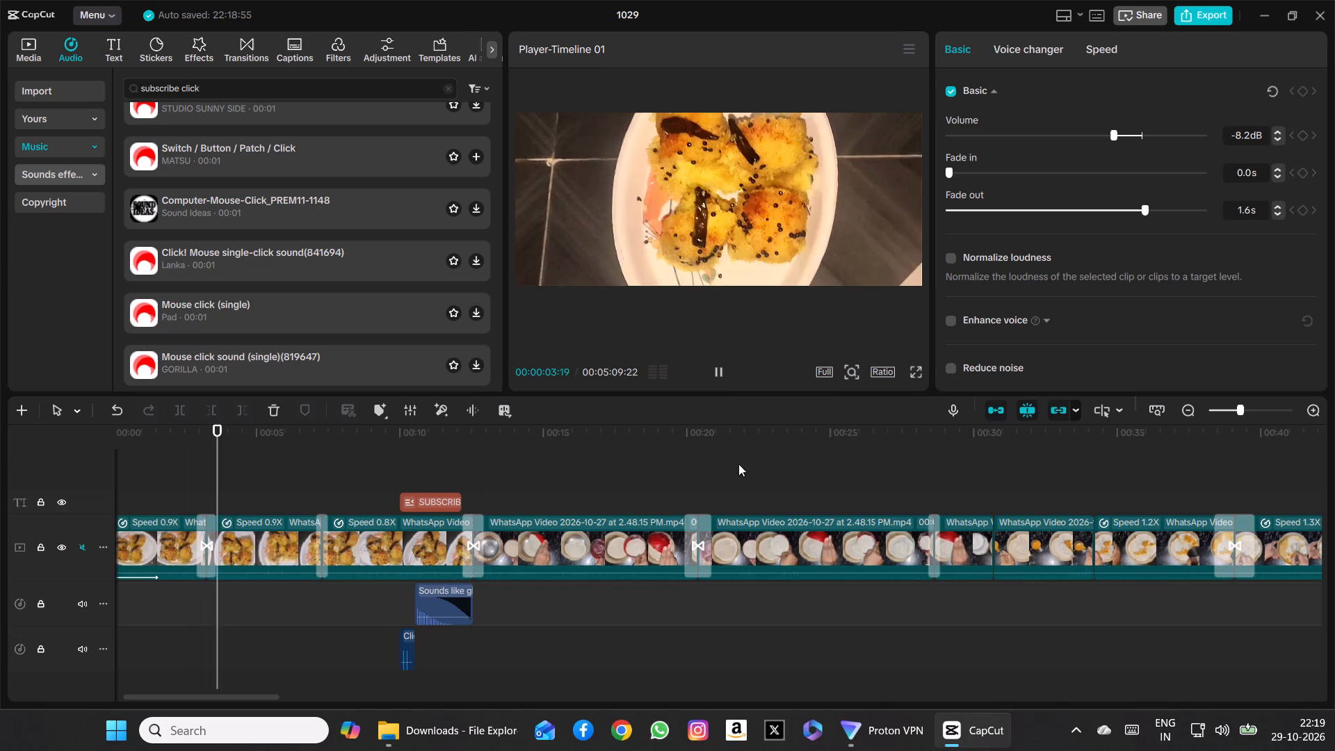
{"action": "left_click", "coordinate": [717, 362]}
Bring the whole video into view on the timeline and return the playhead to 00:00:00:00.
{"action": "scroll", "coordinate": [471, 515], "scroll_direction": "right", "scroll_amount": 6}
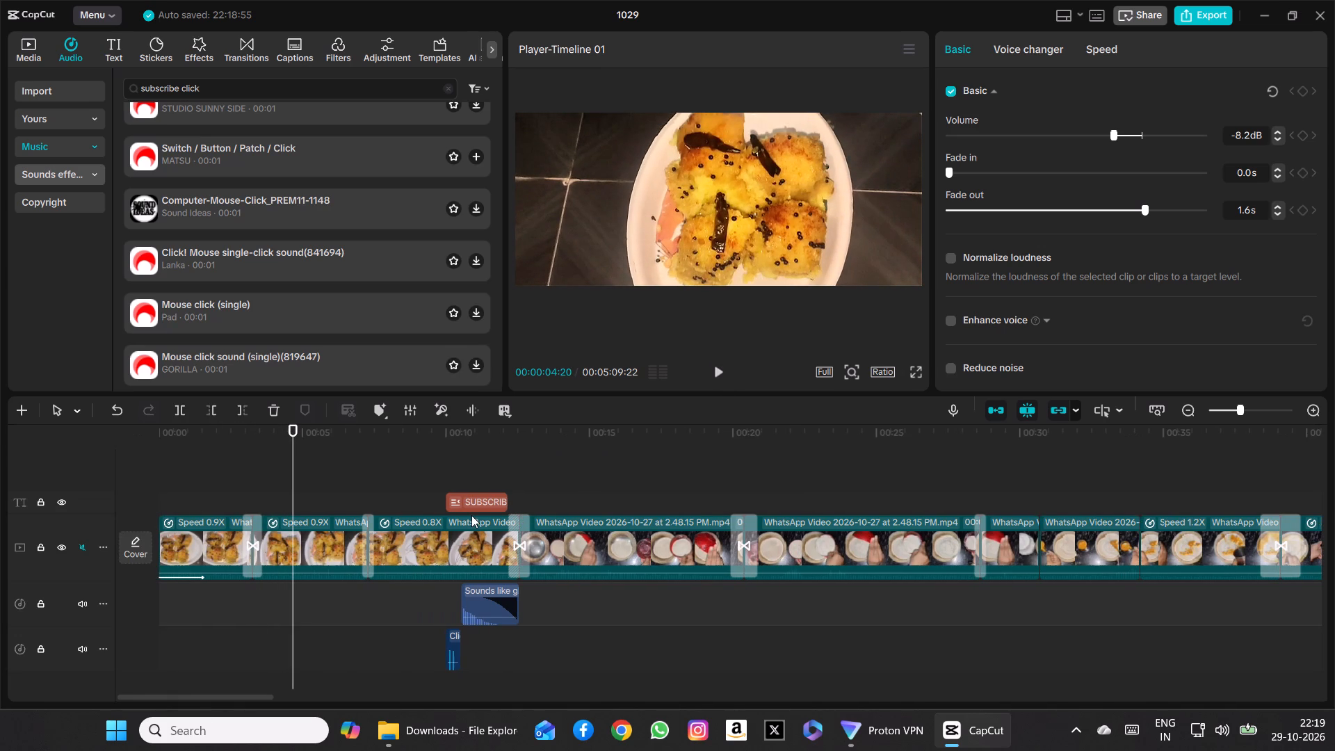
{"action": "scroll", "coordinate": [471, 515], "scroll_direction": "right", "scroll_amount": 5}
{"action": "scroll", "coordinate": [296, 476], "scroll_direction": "down", "scroll_amount": 13, "text": "ctrl"}
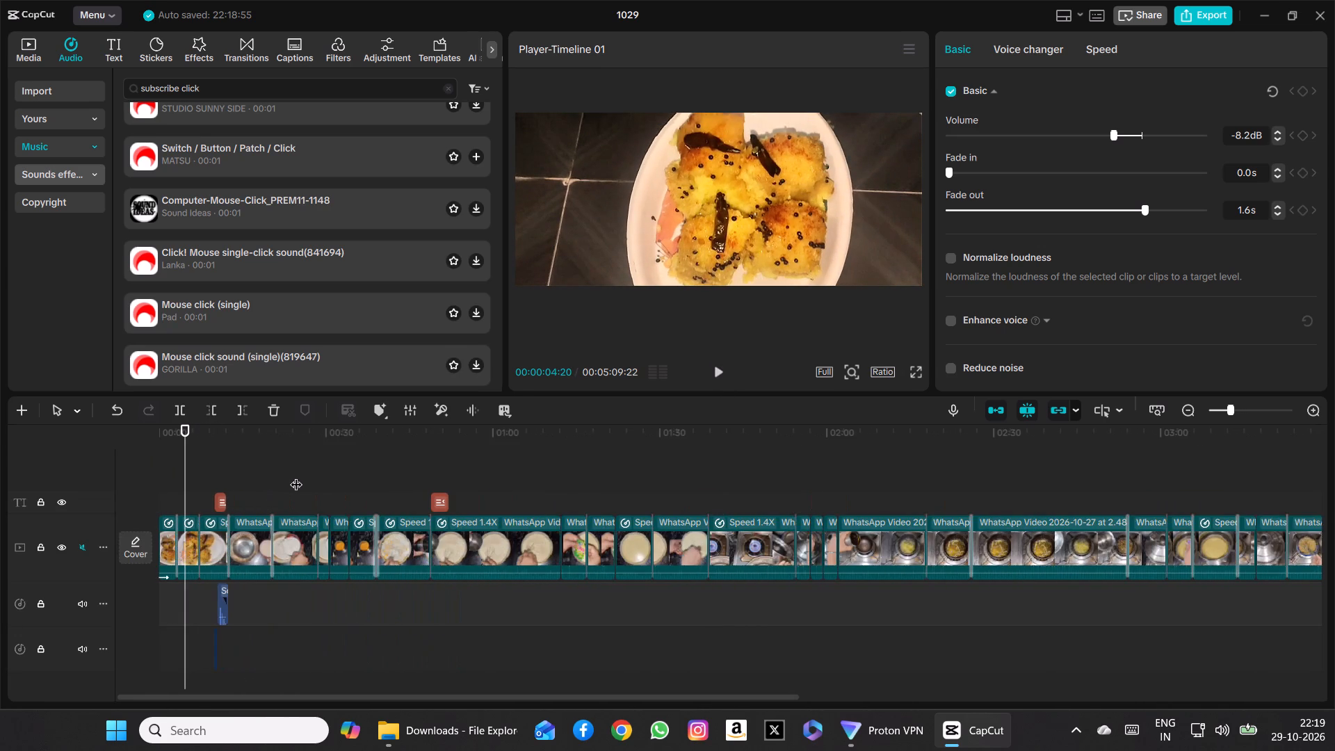
{"action": "scroll", "coordinate": [296, 476], "scroll_direction": "down", "scroll_amount": 6, "text": "ctrl"}
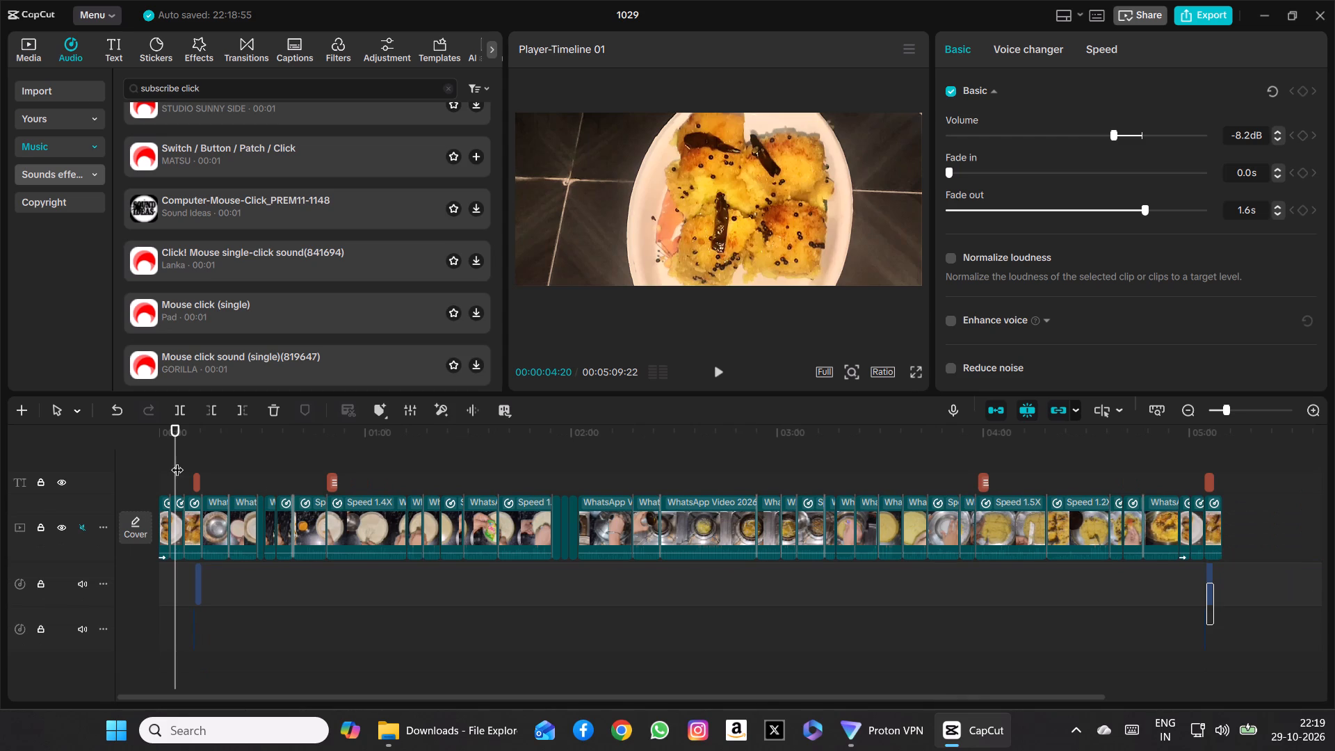
{"action": "left_click_drag", "start_coordinate": [177, 461], "coordinate": [152, 464]}
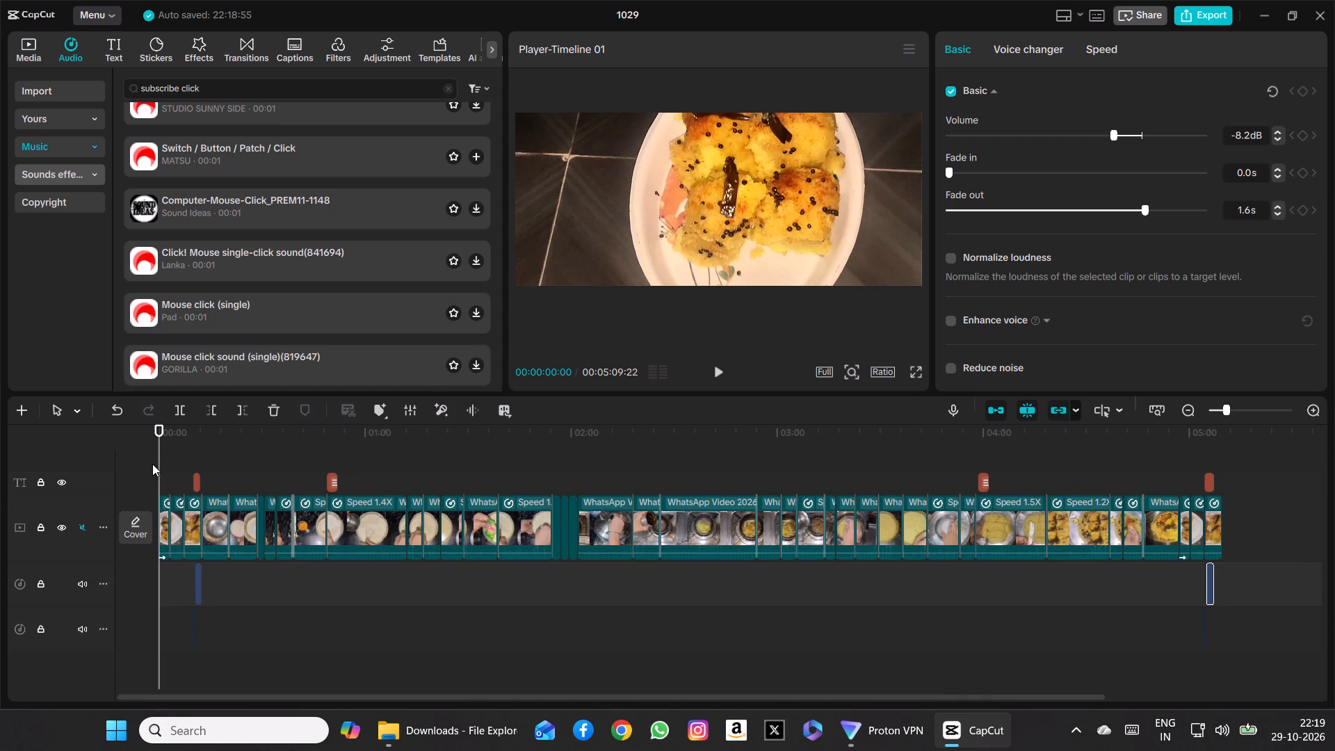
{"action": "left_click_drag", "start_coordinate": [159, 460], "coordinate": [162, 460]}
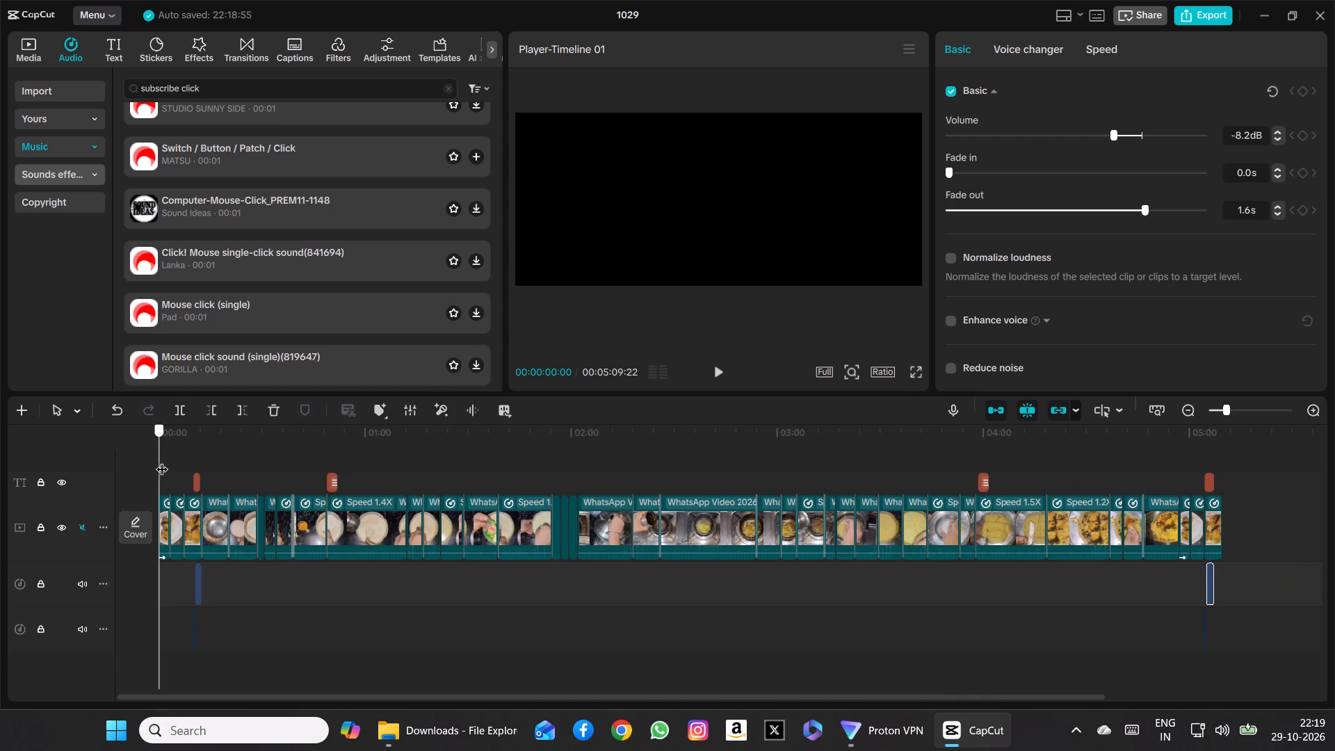
{"action": "left_click_drag", "start_coordinate": [162, 460], "coordinate": [145, 458]}
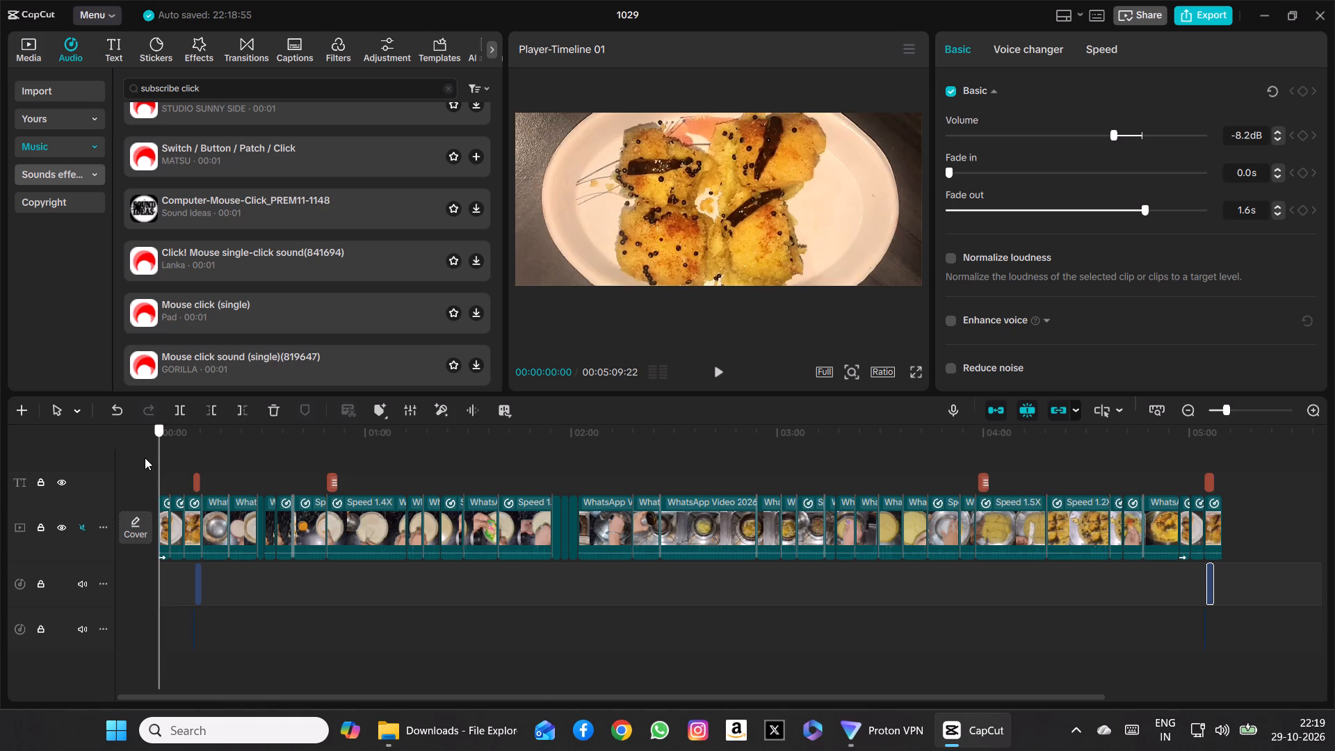
Turn on noise reduction for the glittering sound clip under the final subscribe overlay.
{"action": "left_click_drag", "start_coordinate": [145, 458], "coordinate": [145, 455]}
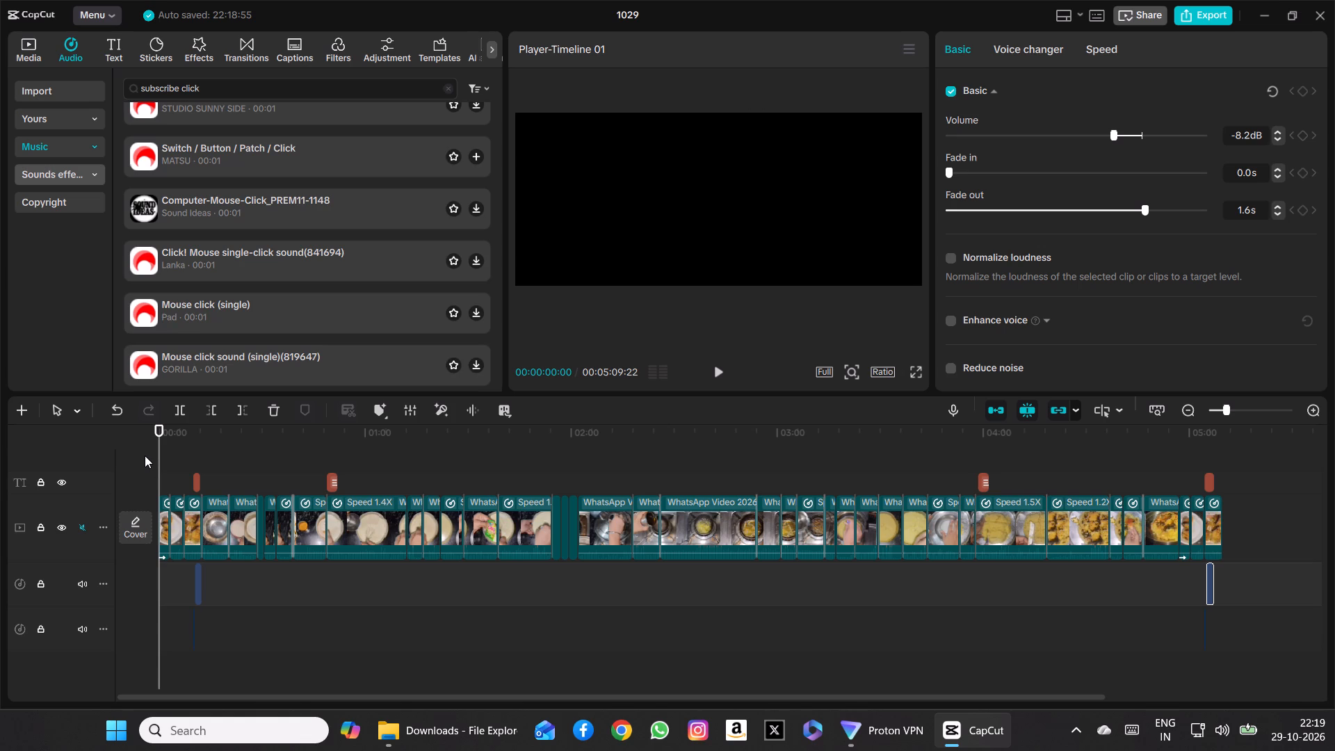
{"action": "left_click", "coordinate": [1210, 567]}
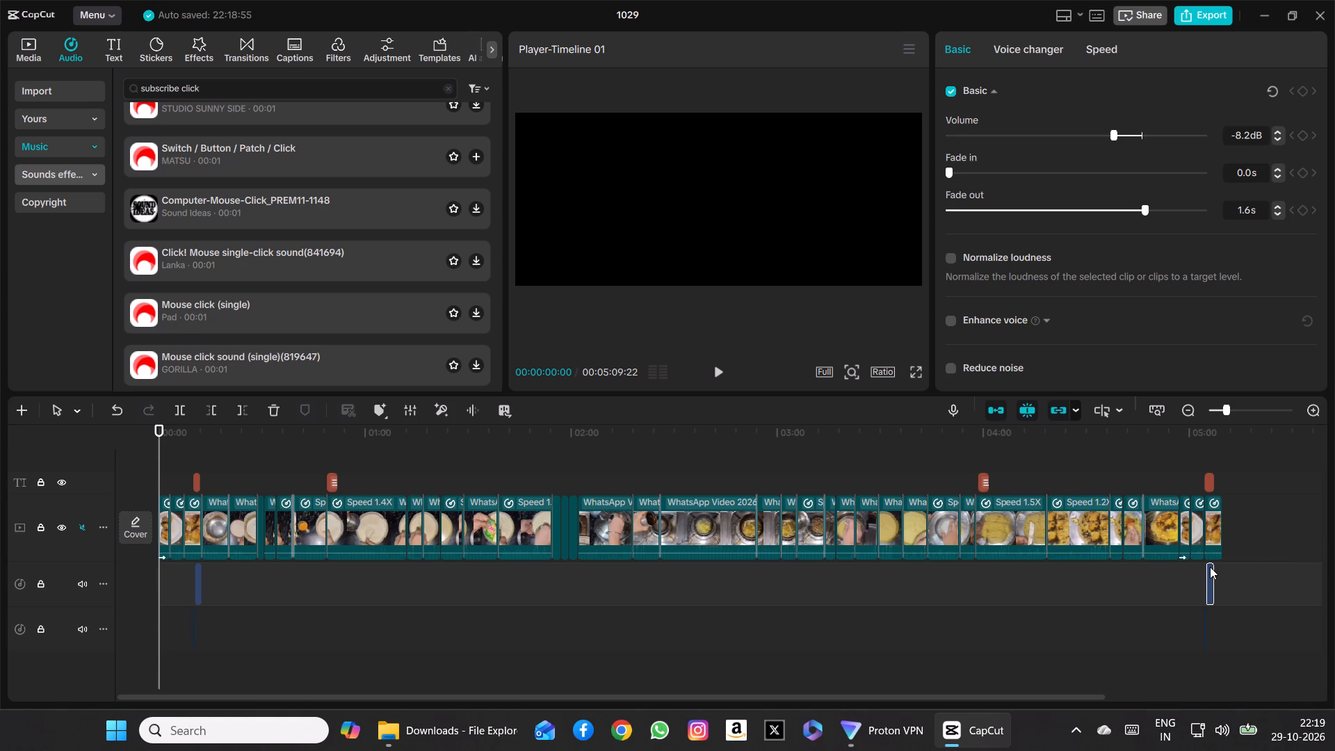
{"action": "left_click", "coordinate": [1210, 567]}
{"action": "double_click", "coordinate": [1210, 567]}
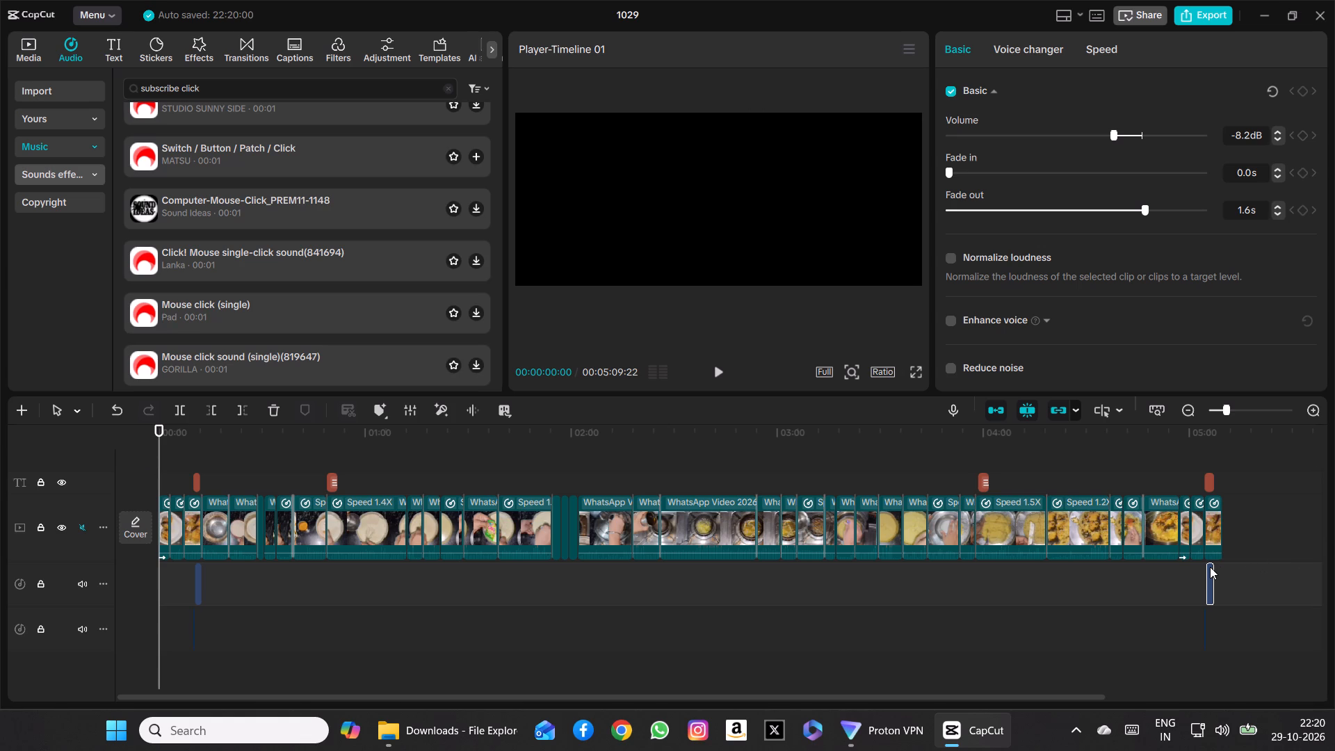
{"action": "double_click", "coordinate": [1210, 567]}
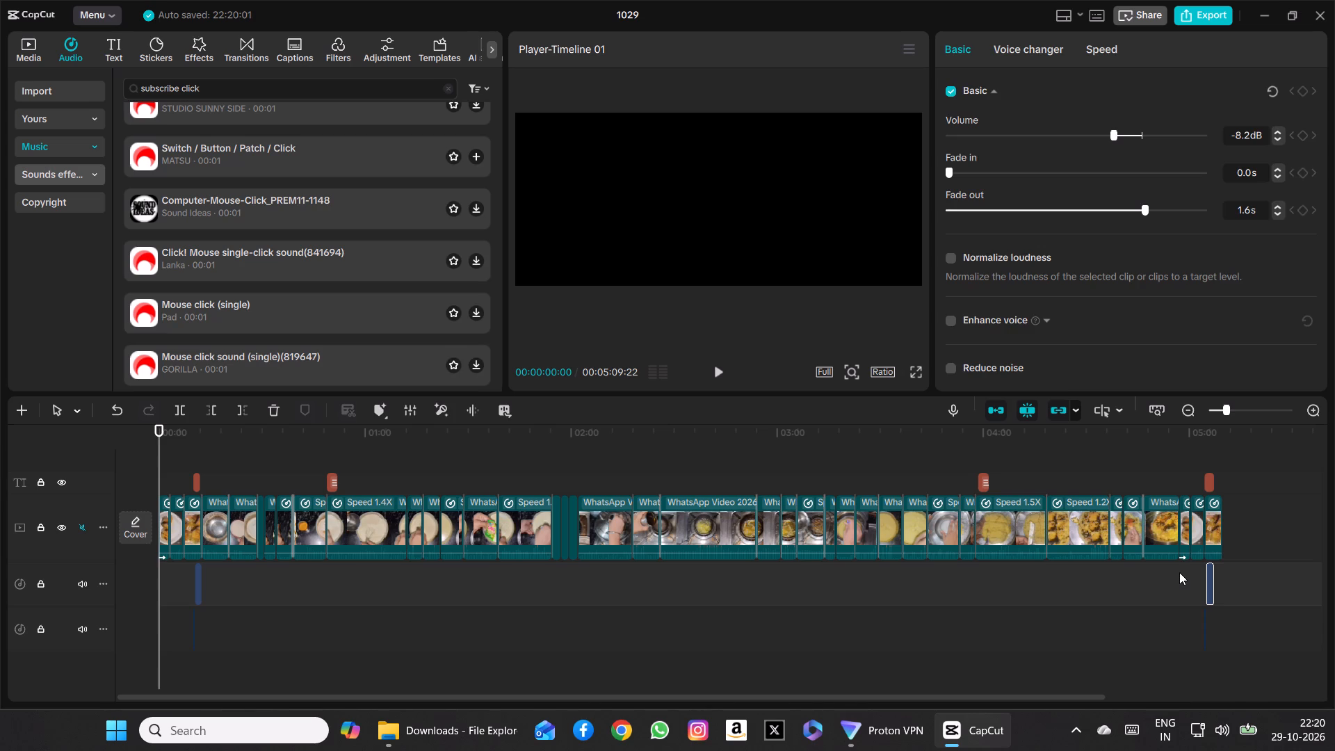
{"action": "double_click", "coordinate": [1179, 572]}
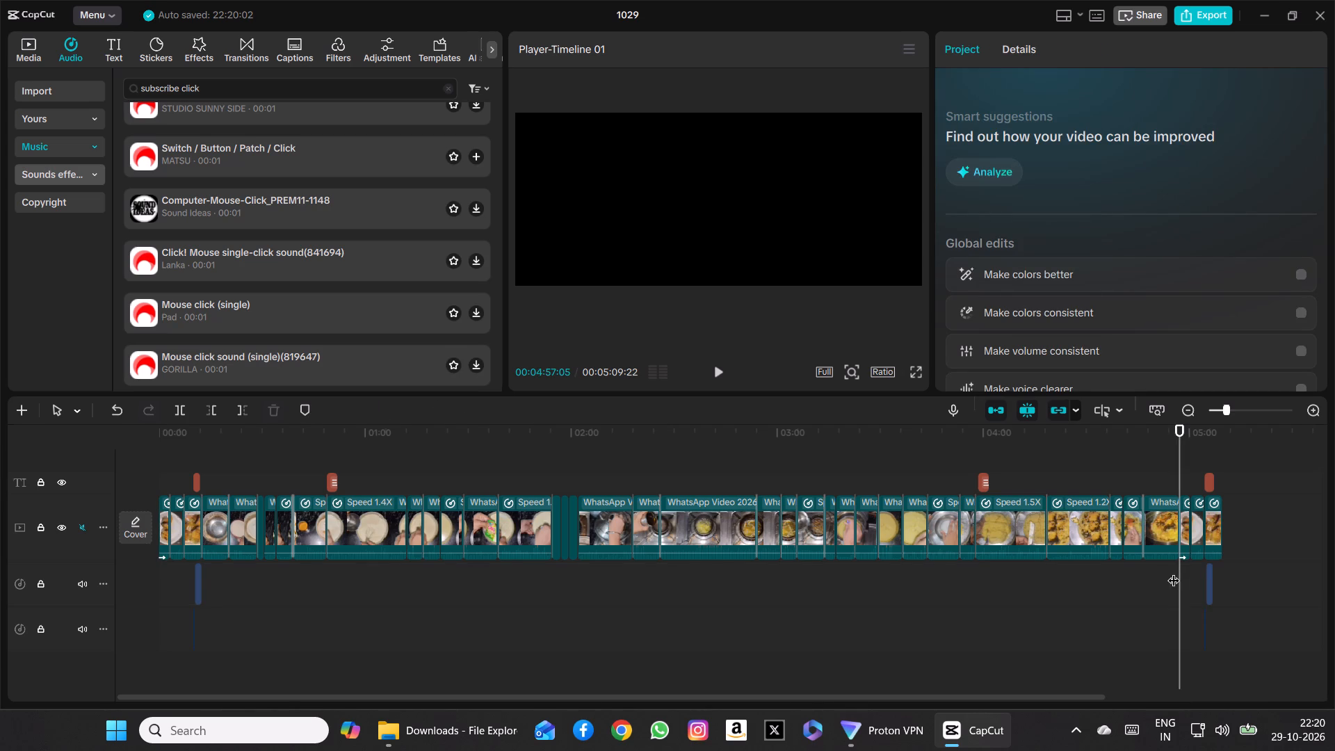
{"action": "left_click_drag", "start_coordinate": [1179, 570], "coordinate": [1208, 564]}
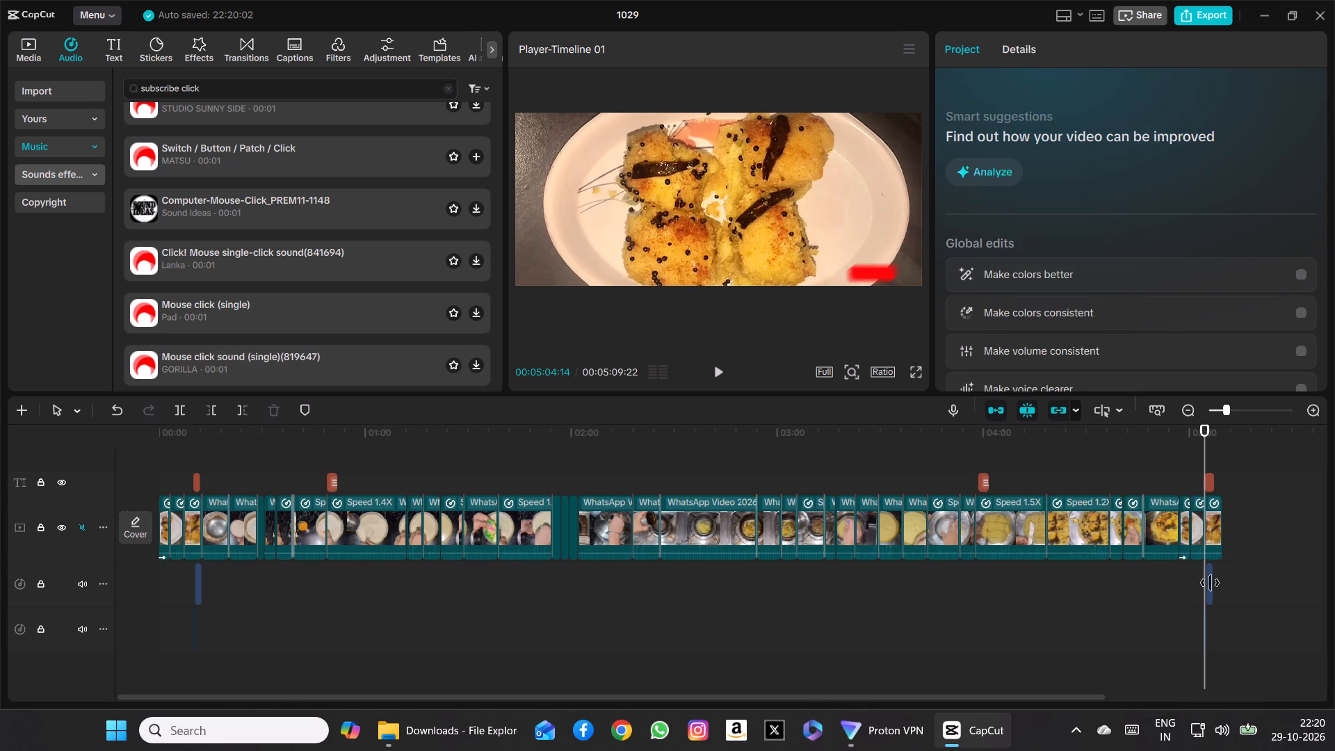
{"action": "left_click", "coordinate": [1210, 583]}
{"action": "scroll", "coordinate": [1210, 583], "scroll_direction": "up", "scroll_amount": 9, "text": "ctrl"}
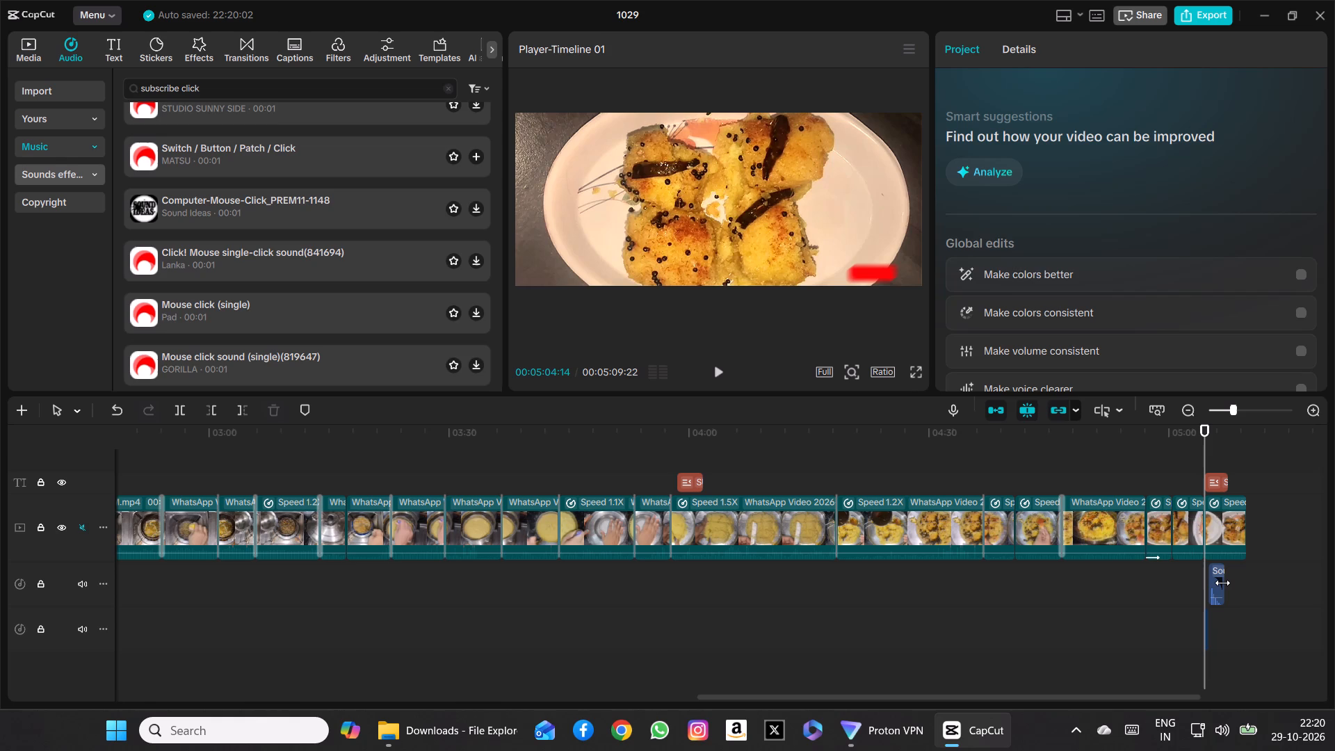
{"action": "left_click", "coordinate": [1222, 583]}
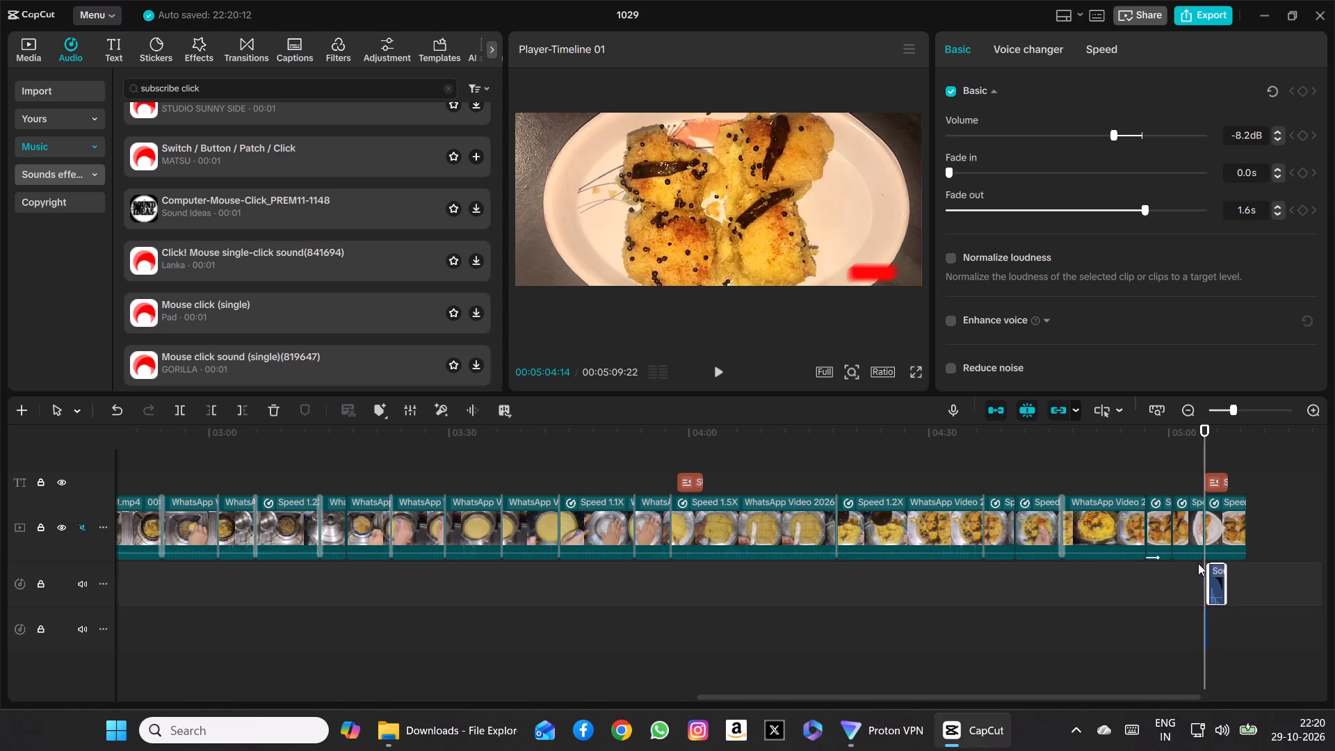
{"action": "left_click", "coordinate": [948, 362]}
{"action": "double_click", "coordinate": [948, 362]}
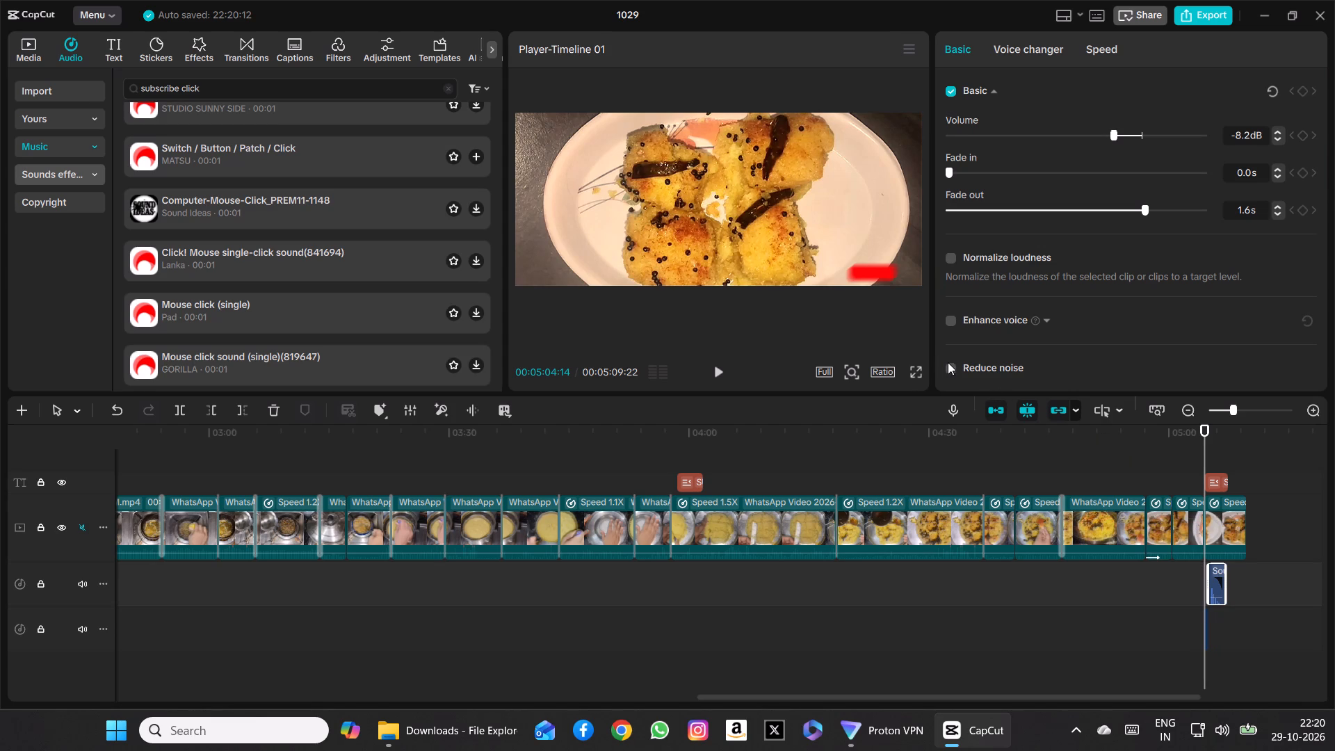
{"action": "left_click", "coordinate": [949, 366]}
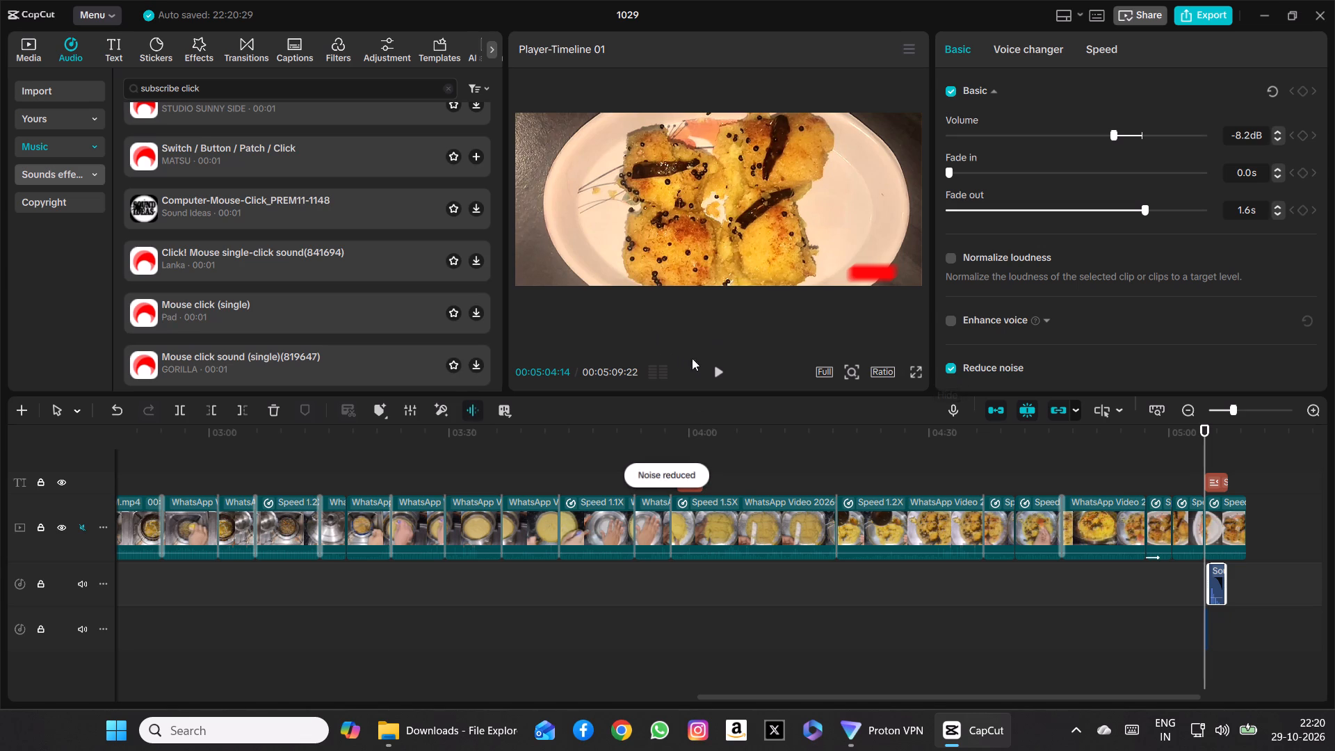
Play the video from 00:05:04:14 to check the glittering sound under the final subscribe overlay.
{"action": "left_click", "coordinate": [717, 368]}
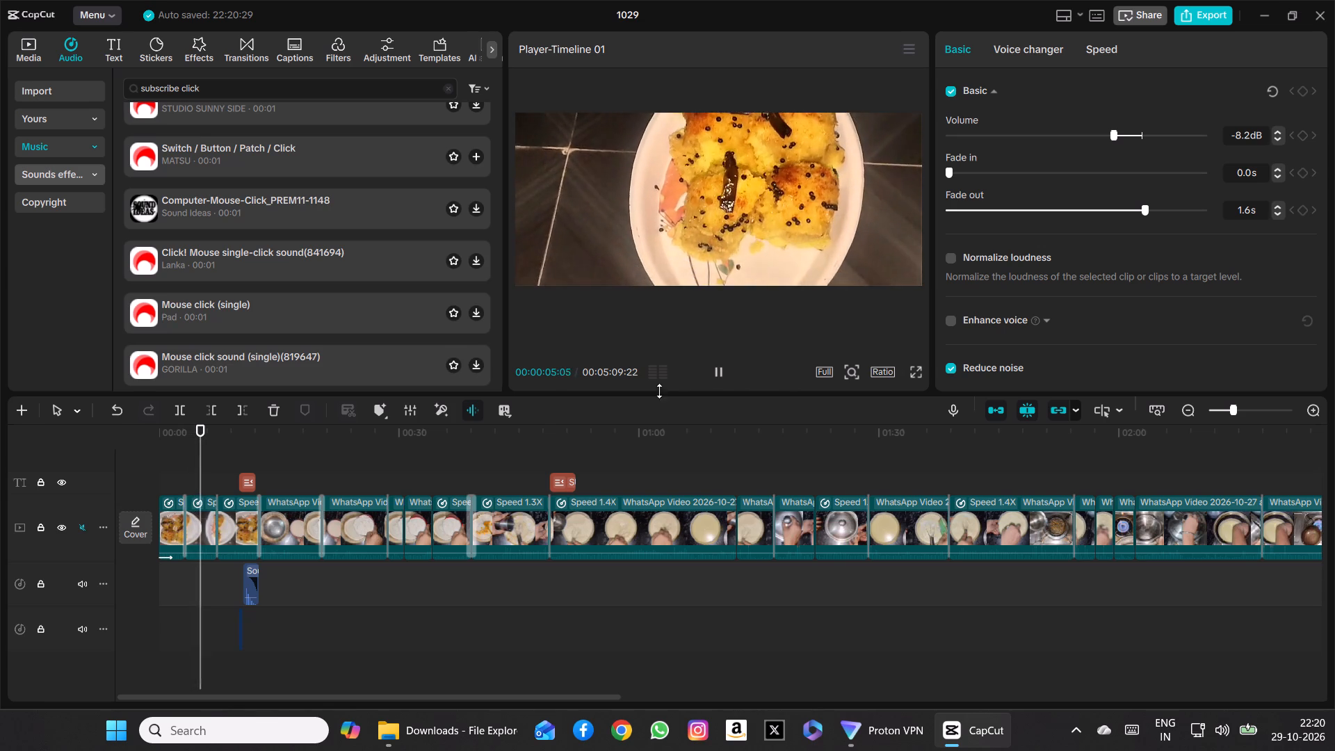
Turn on noise reduction for the glittering sound clip under the first subscribe overlay.
{"action": "left_click", "coordinate": [254, 573]}
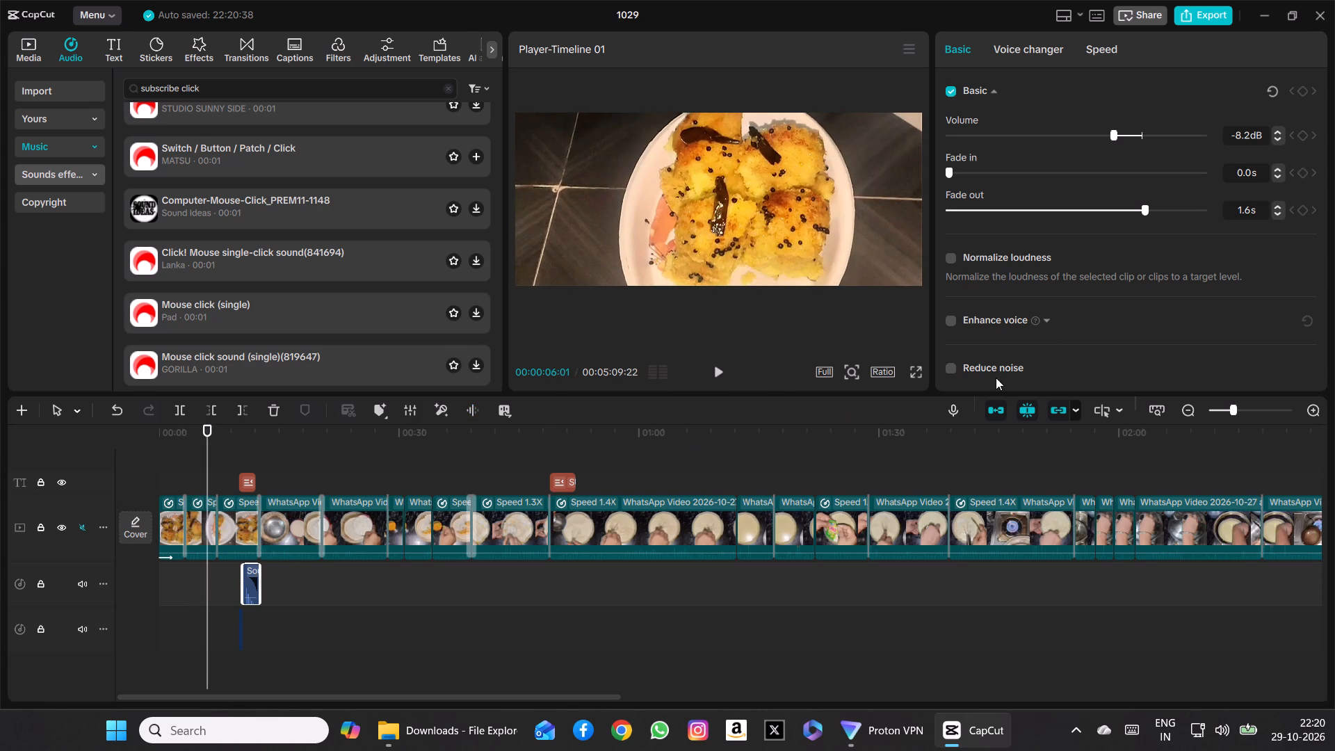
{"action": "left_click", "coordinate": [948, 366]}
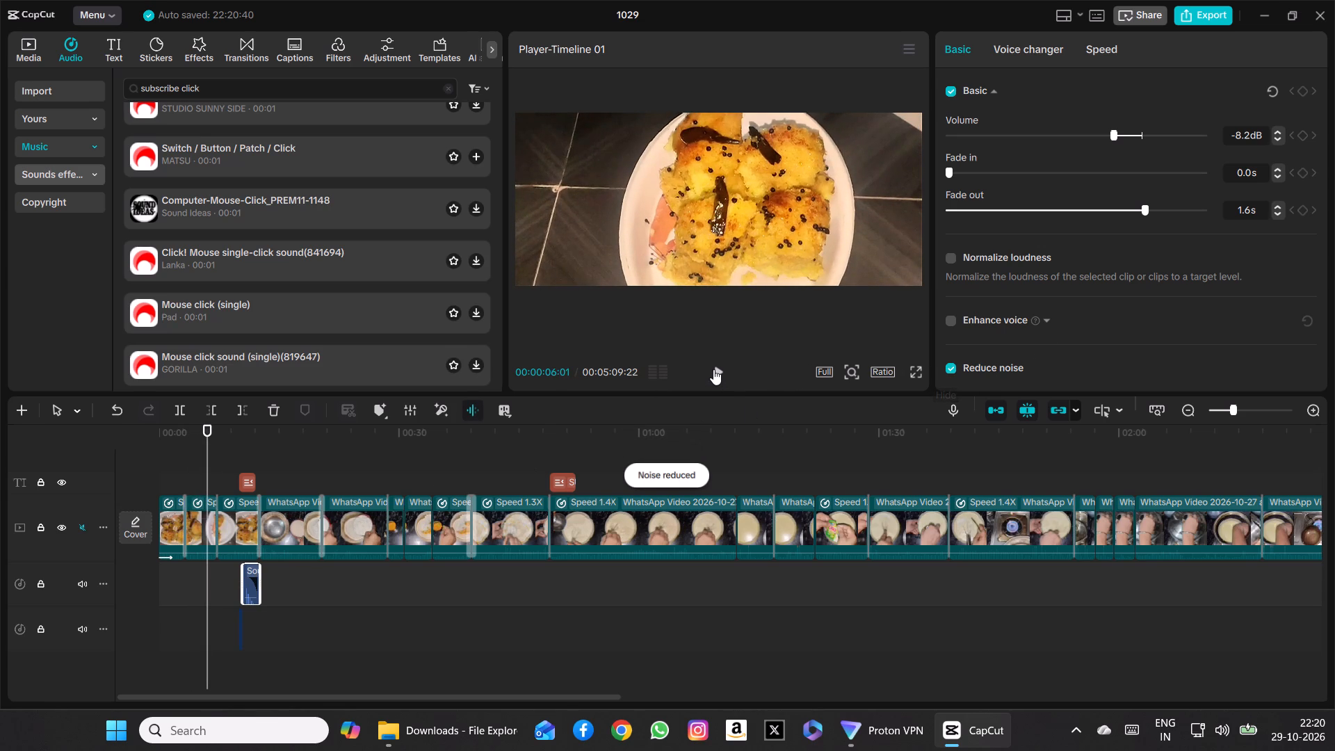
Play the video through the first subscribe overlay to check its glittering sound, and stop just after it.
{"action": "left_click", "coordinate": [713, 369]}
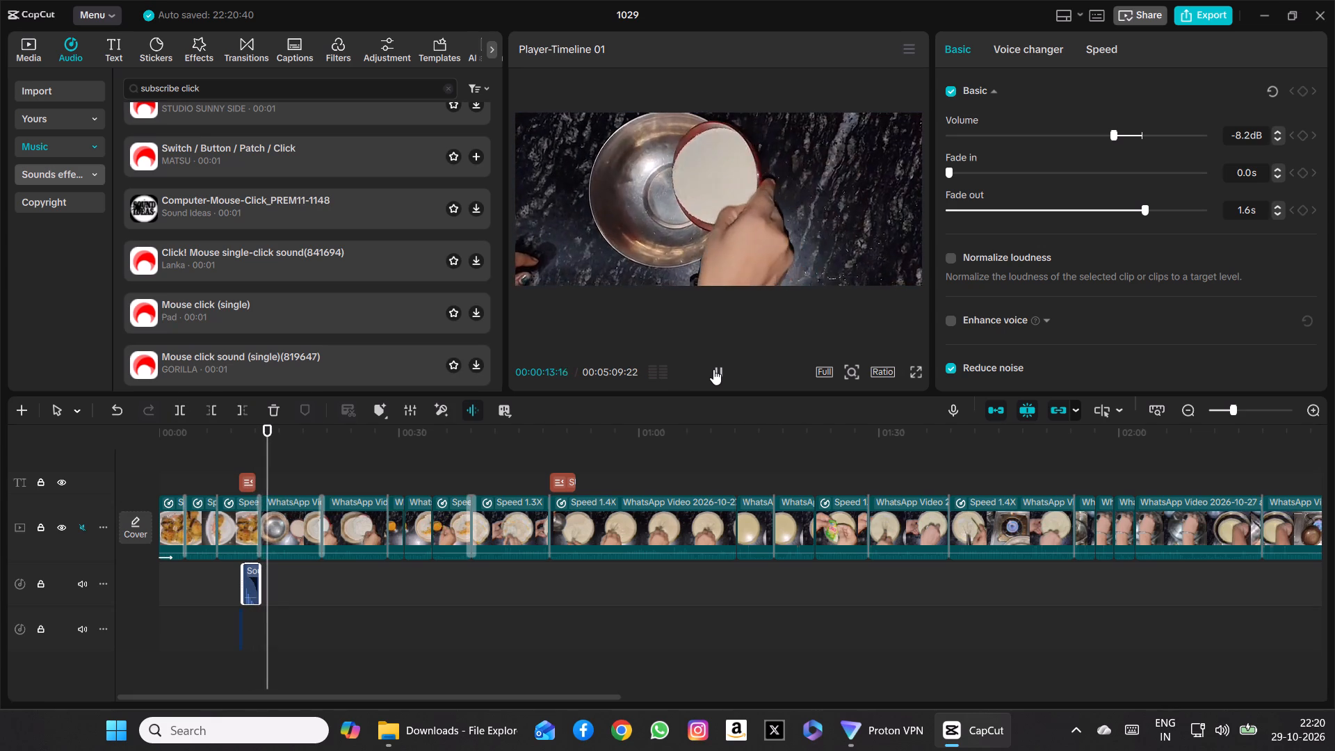
{"action": "left_click", "coordinate": [713, 369]}
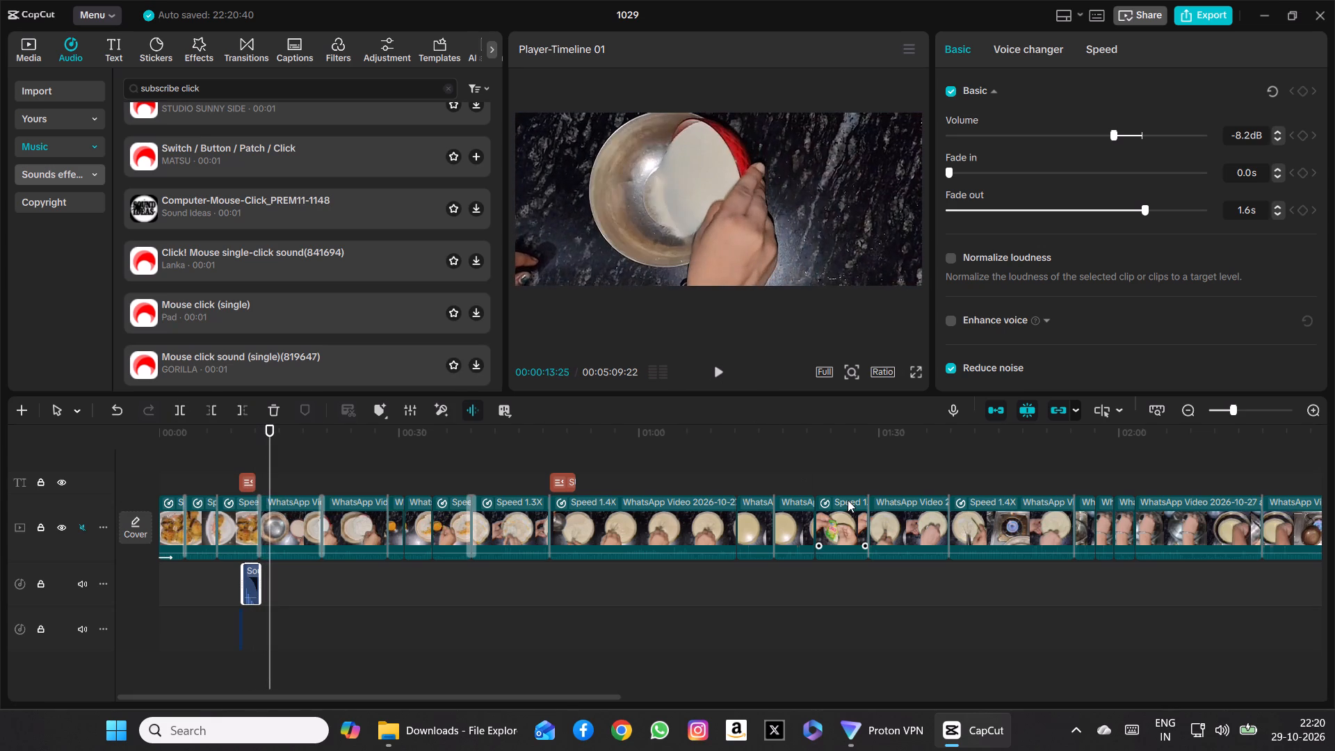
Select the final overlay's glittering sound together with the first one to check their noise reduction setting.
{"action": "scroll", "coordinate": [852, 500], "scroll_direction": "left", "scroll_amount": 6}
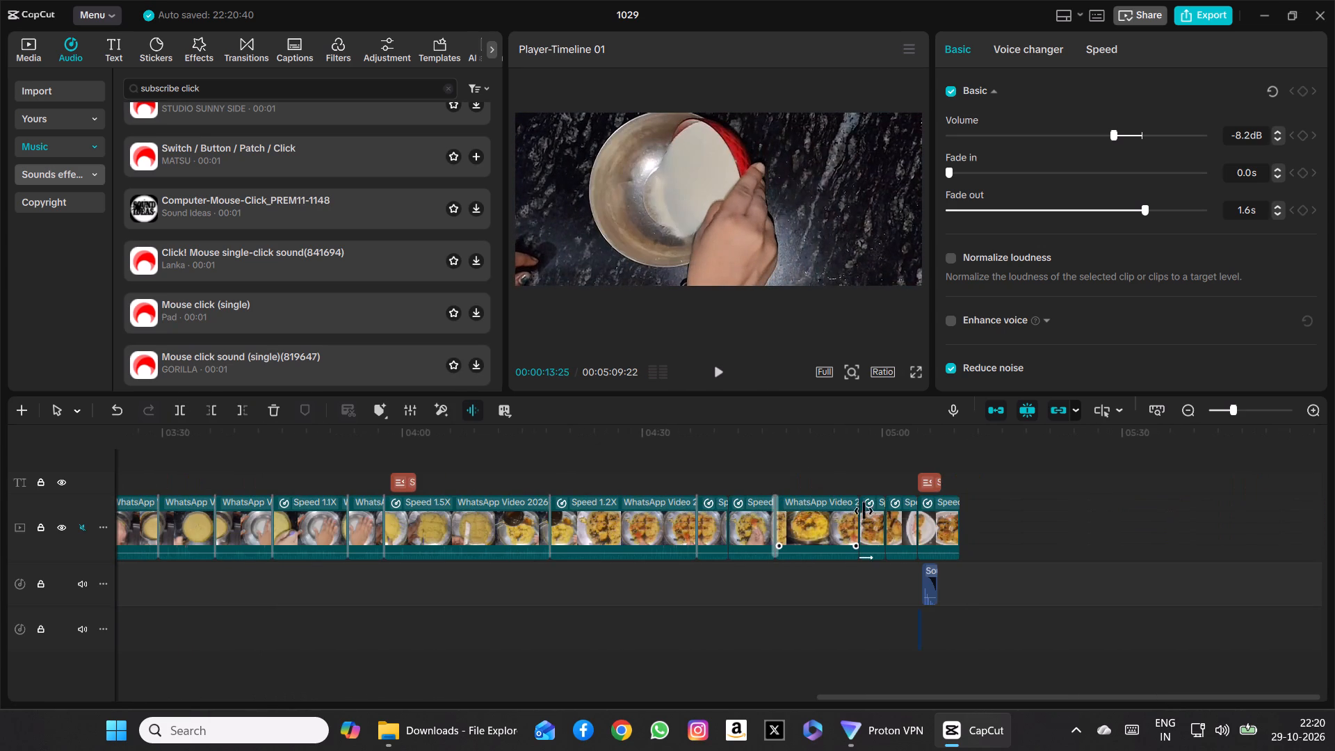
{"action": "left_click", "coordinate": [928, 583]}
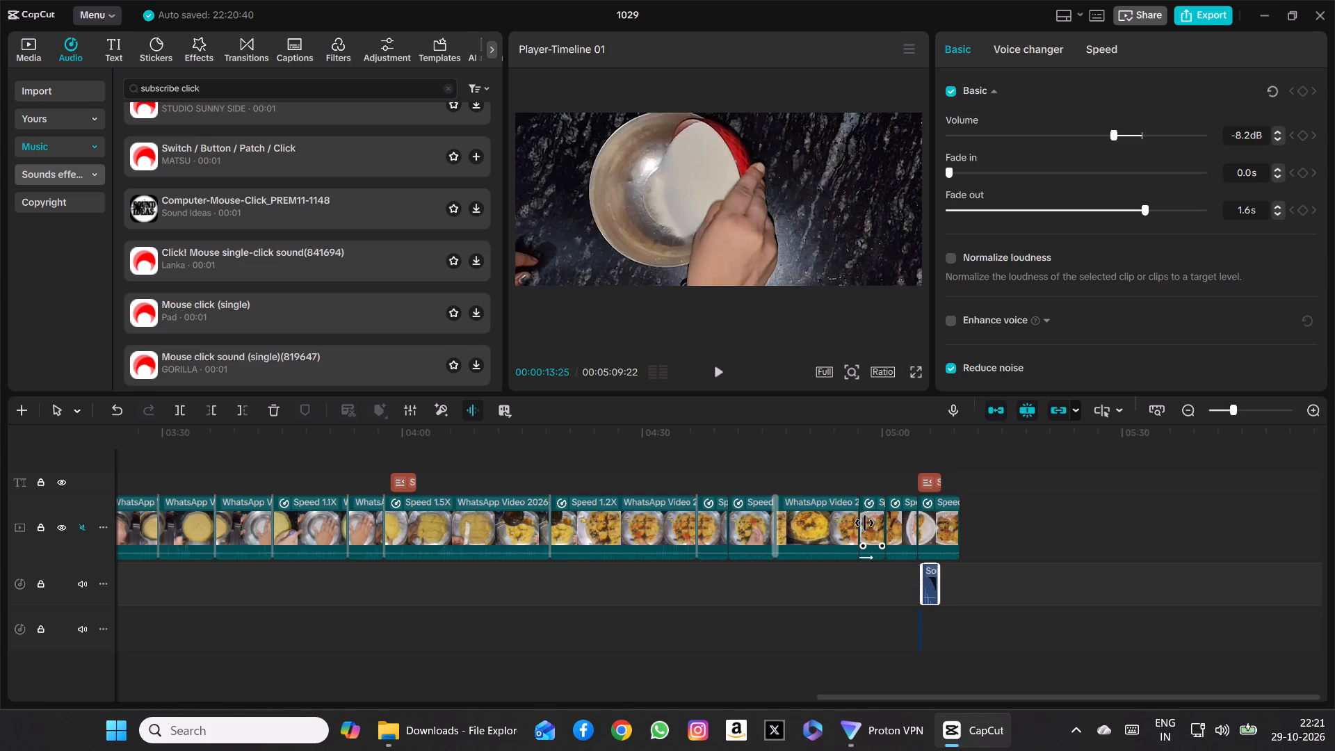
{"action": "scroll", "coordinate": [864, 523], "scroll_direction": "right", "scroll_amount": 9}
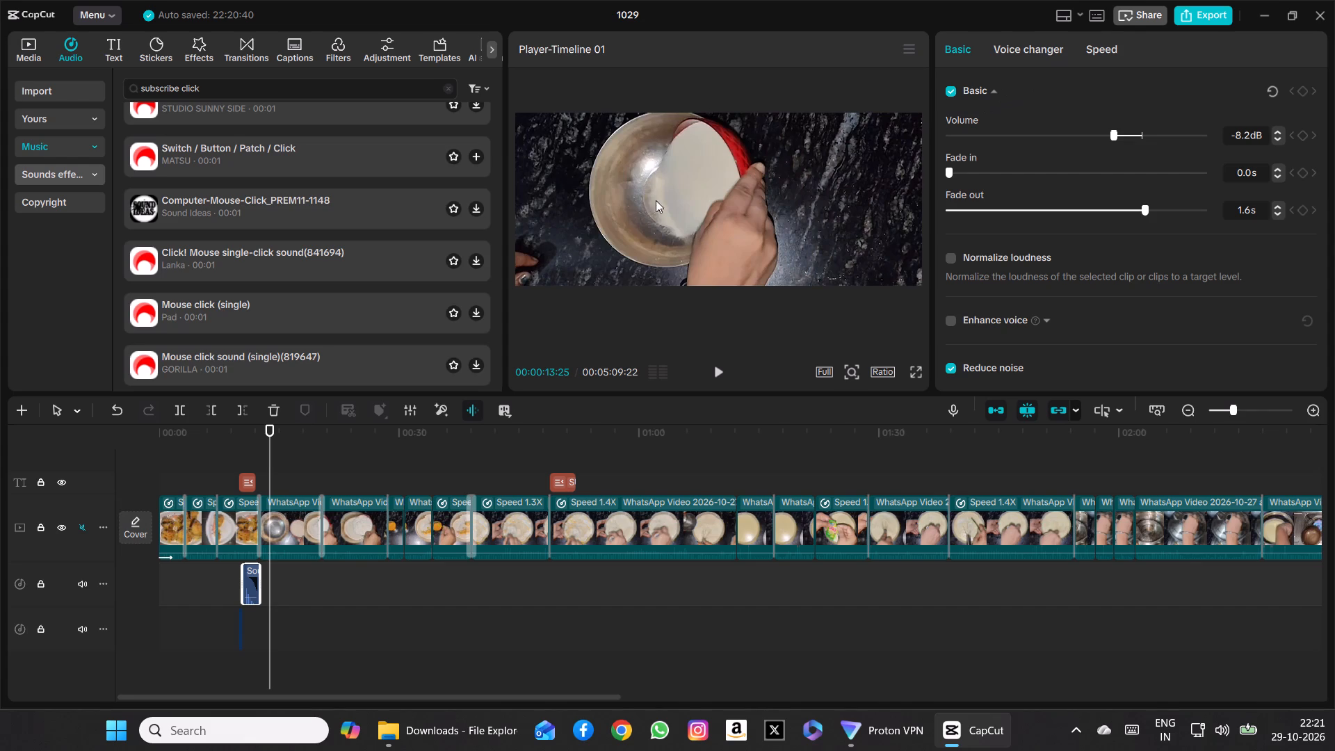
Return the playhead to 00:00:00:00.
{"action": "left_click_drag", "start_coordinate": [273, 462], "coordinate": [199, 456]}
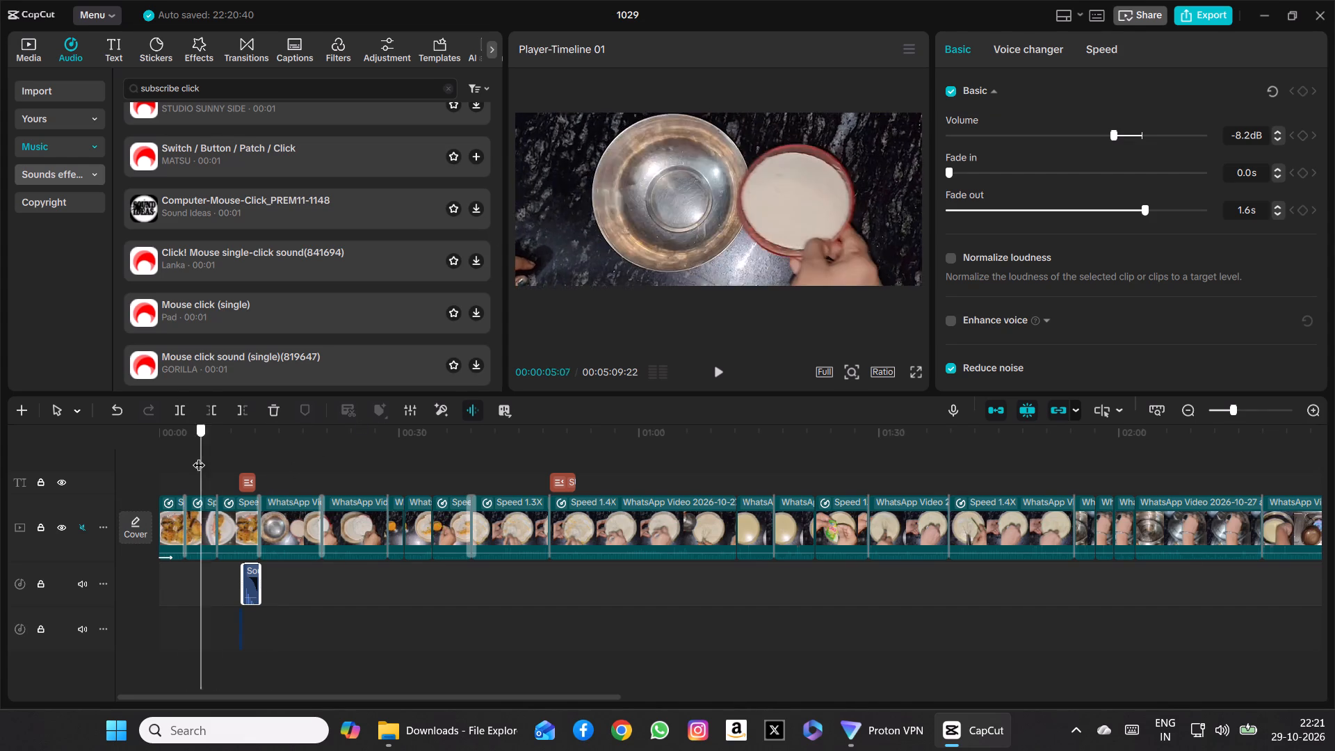
{"action": "left_click_drag", "start_coordinate": [199, 456], "coordinate": [133, 429]}
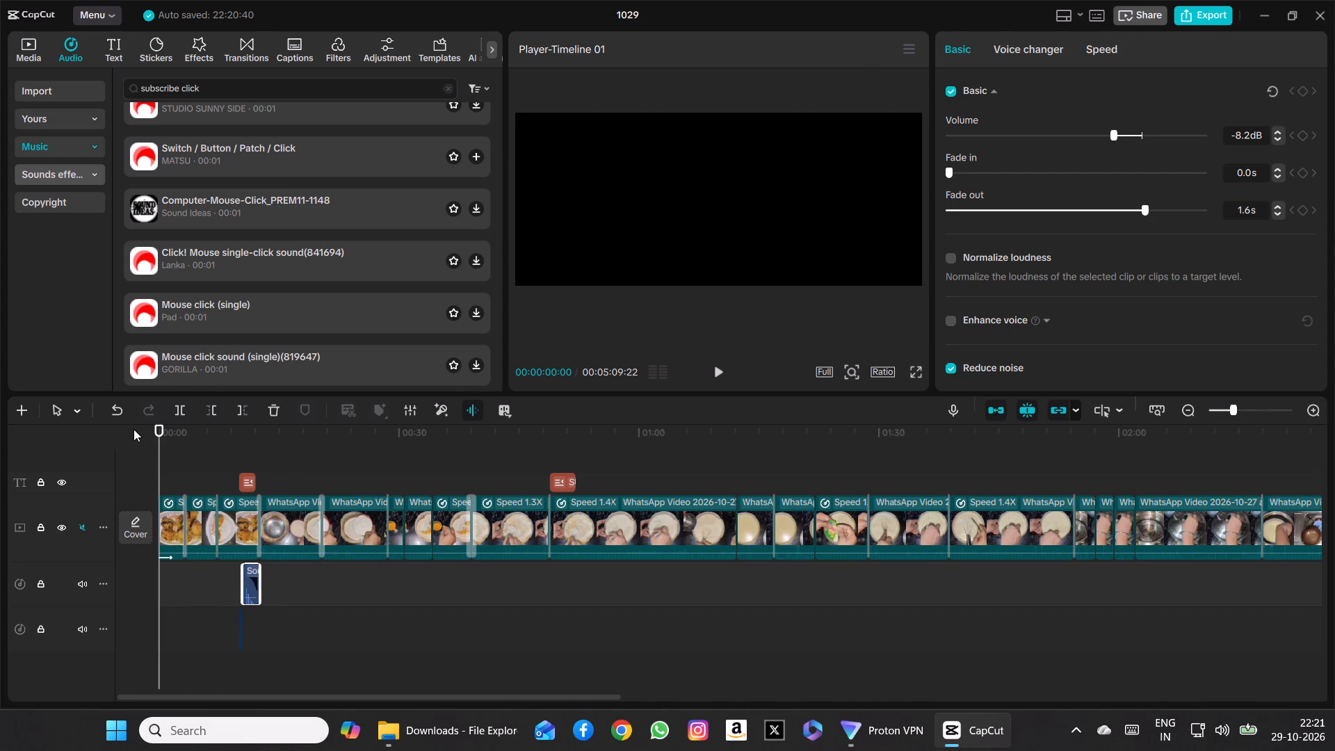
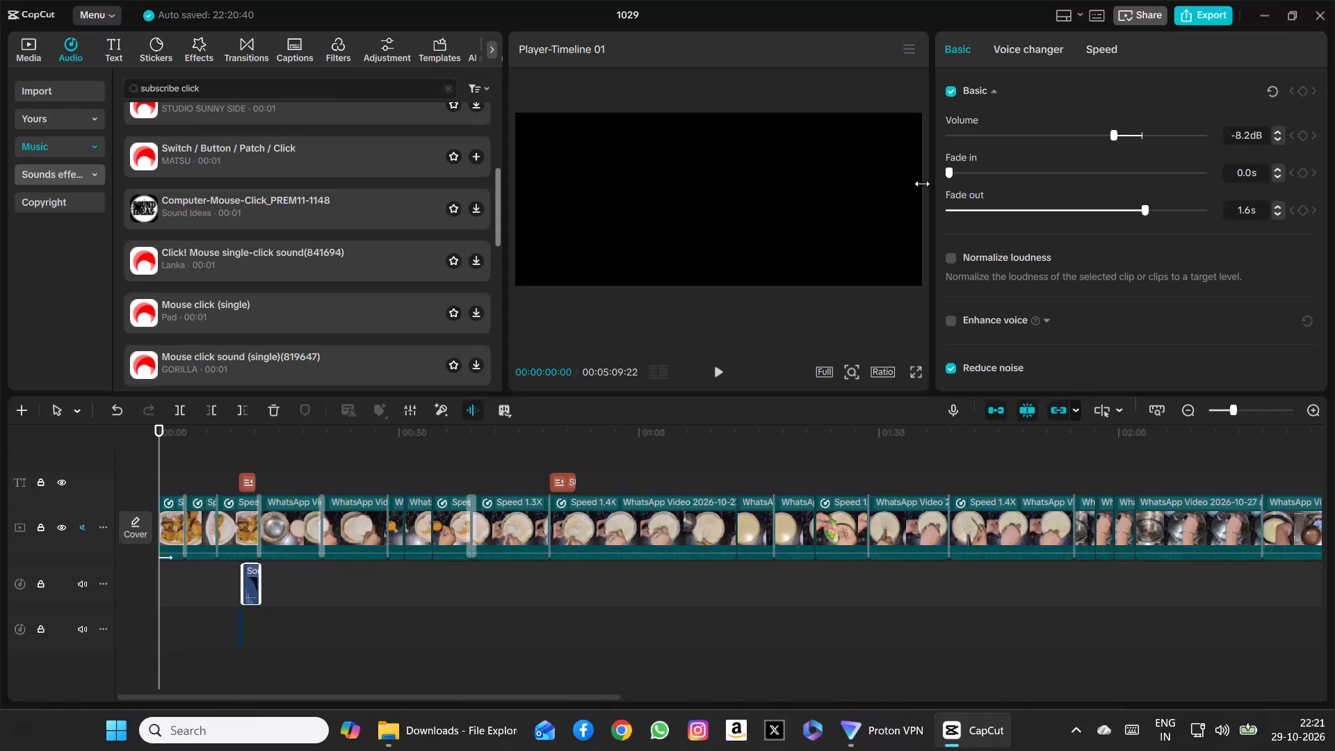
Export the timeline as 1029, an mp4 video at 1080P, H.264, recommended bit rate and 30fps, without a separate audio export.
{"action": "left_click", "coordinate": [1206, 12]}
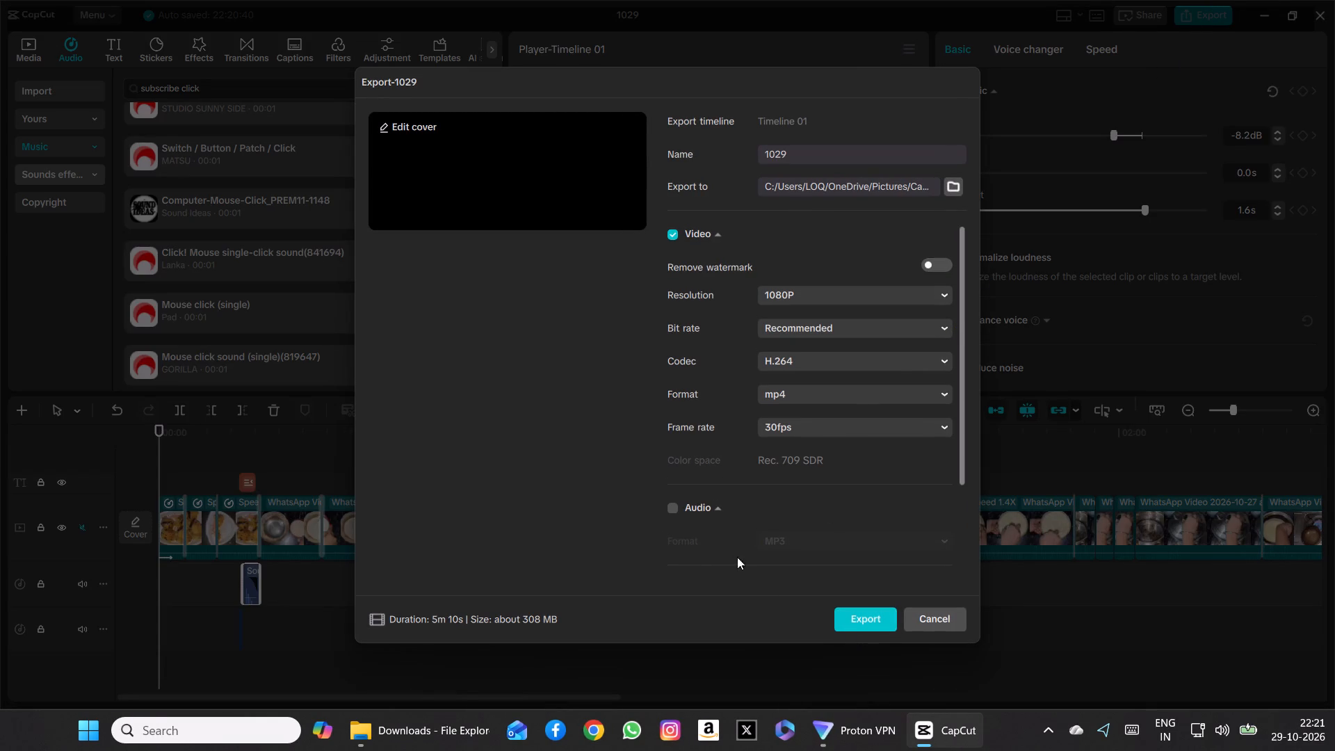
{"action": "left_click", "coordinate": [718, 505]}
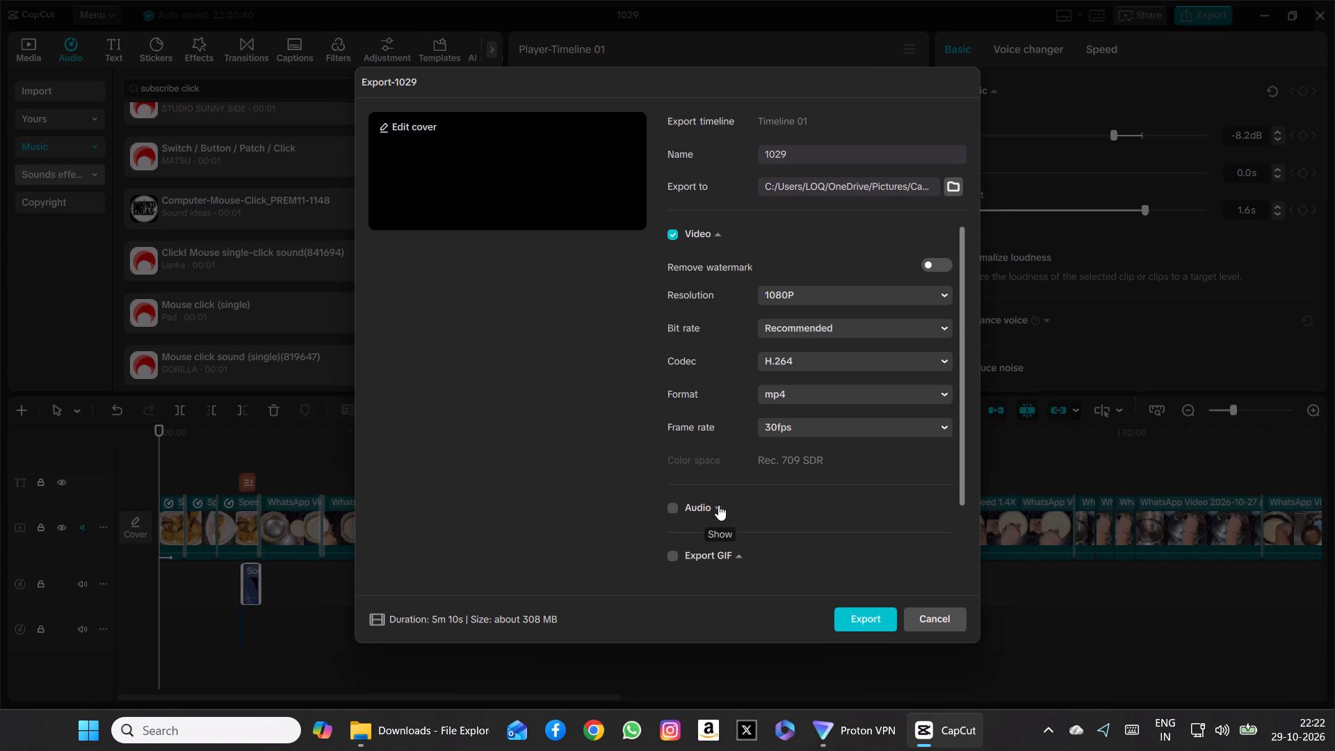
{"action": "left_click", "coordinate": [718, 505]}
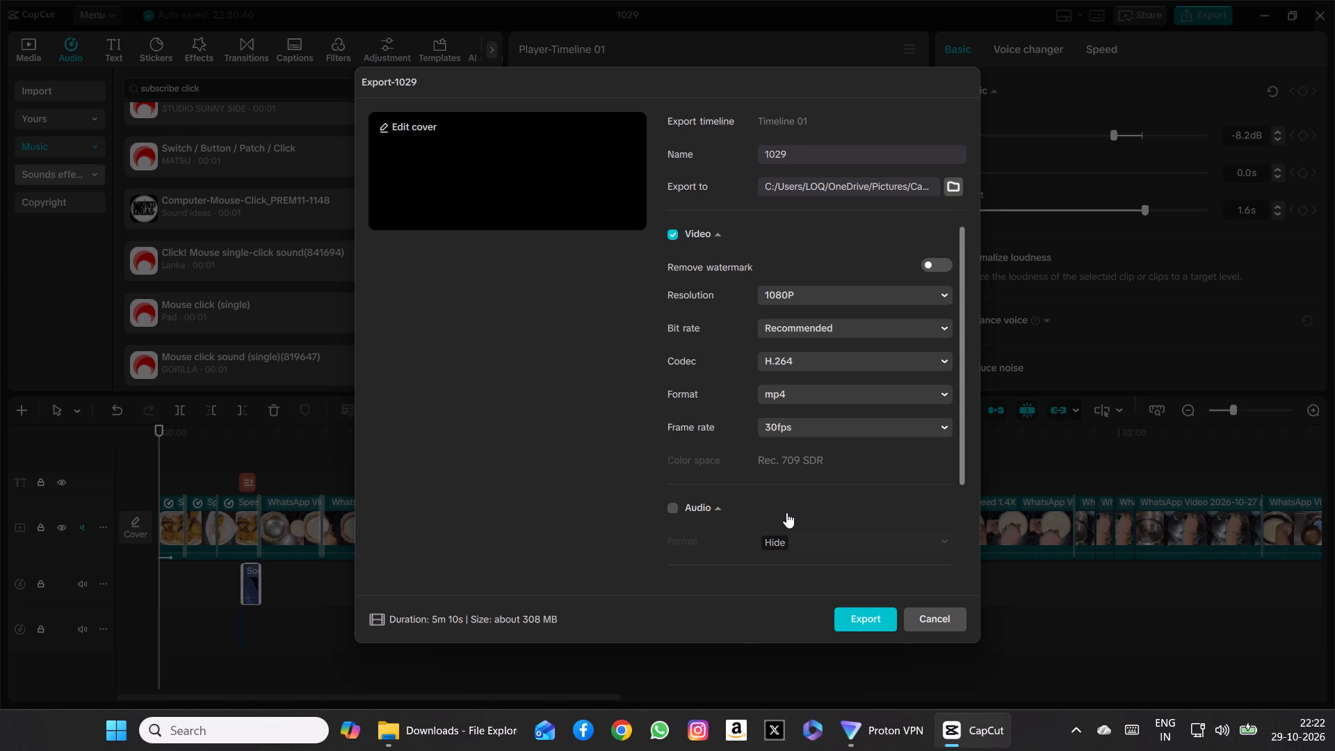
{"action": "left_click", "coordinate": [866, 620]}
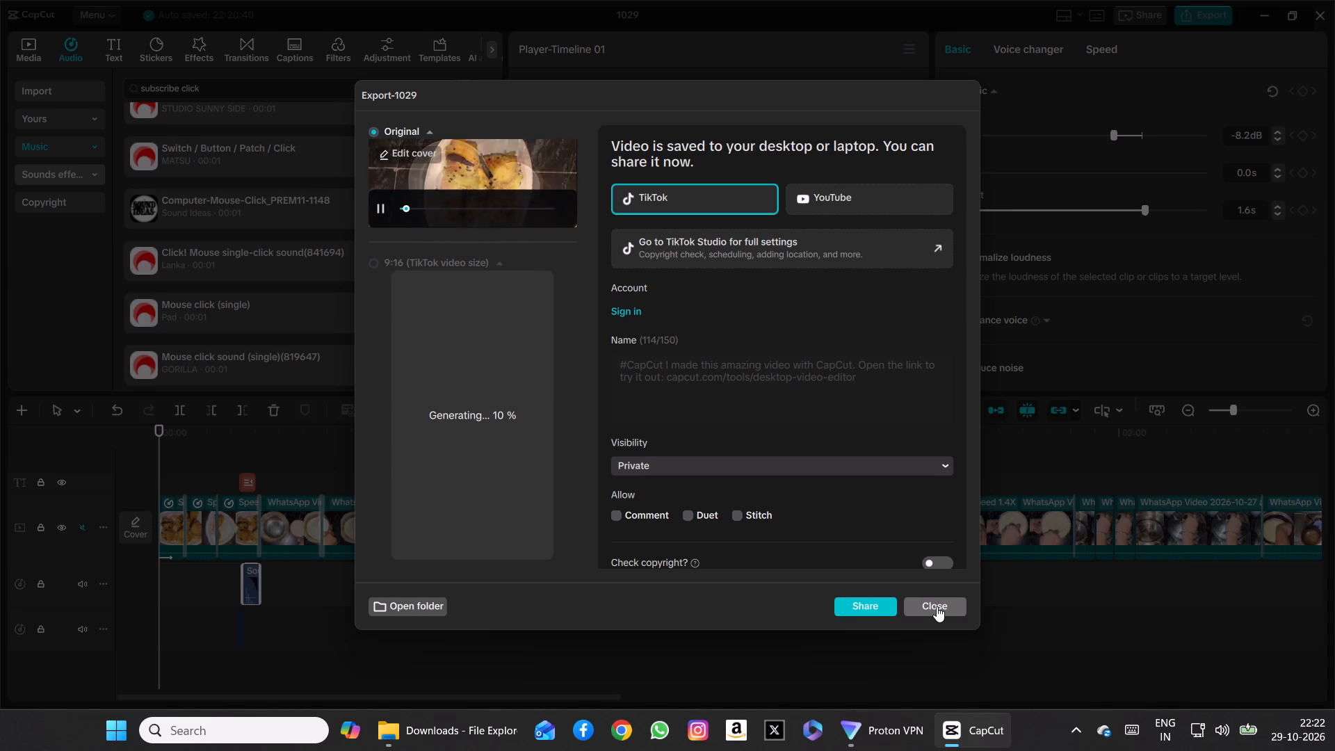
Dismiss the completed export dialog for 1029 and minimise the video editor to reveal the desktop.
{"action": "left_click", "coordinate": [937, 606]}
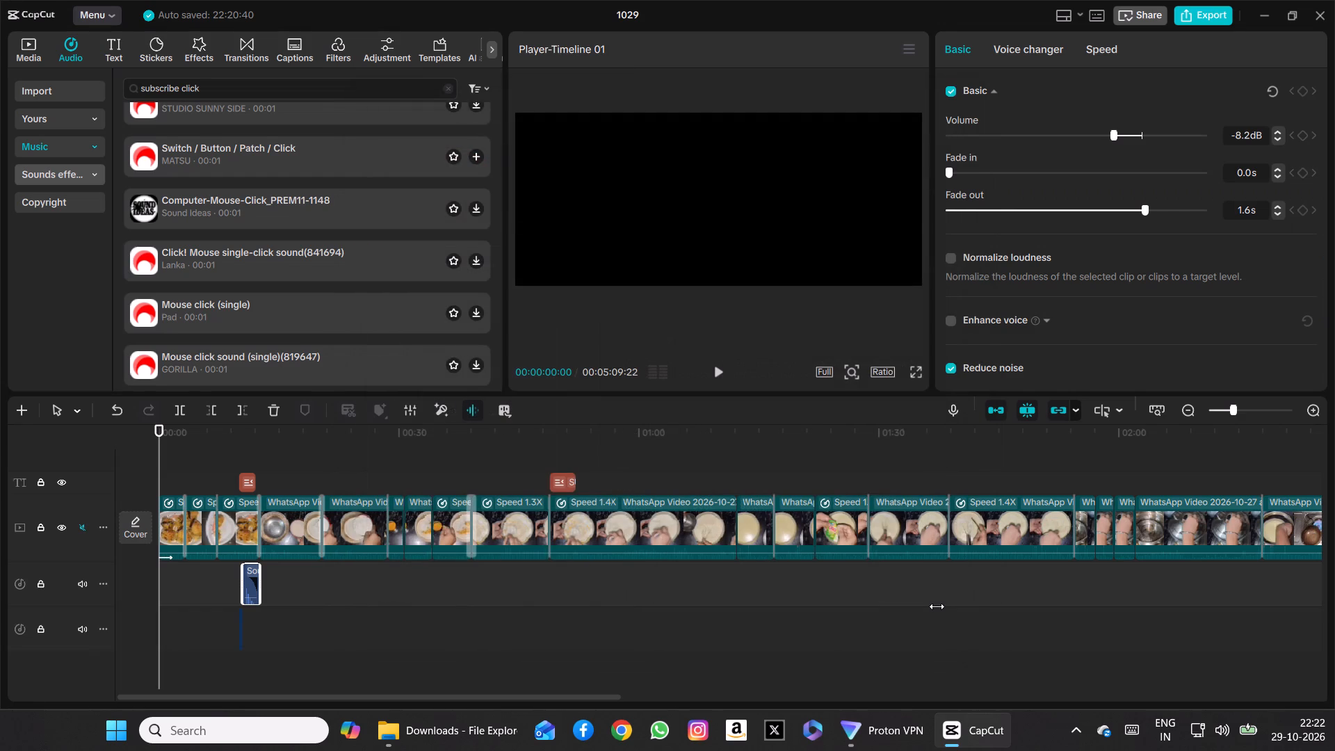
{"action": "left_click", "coordinate": [1259, 8]}
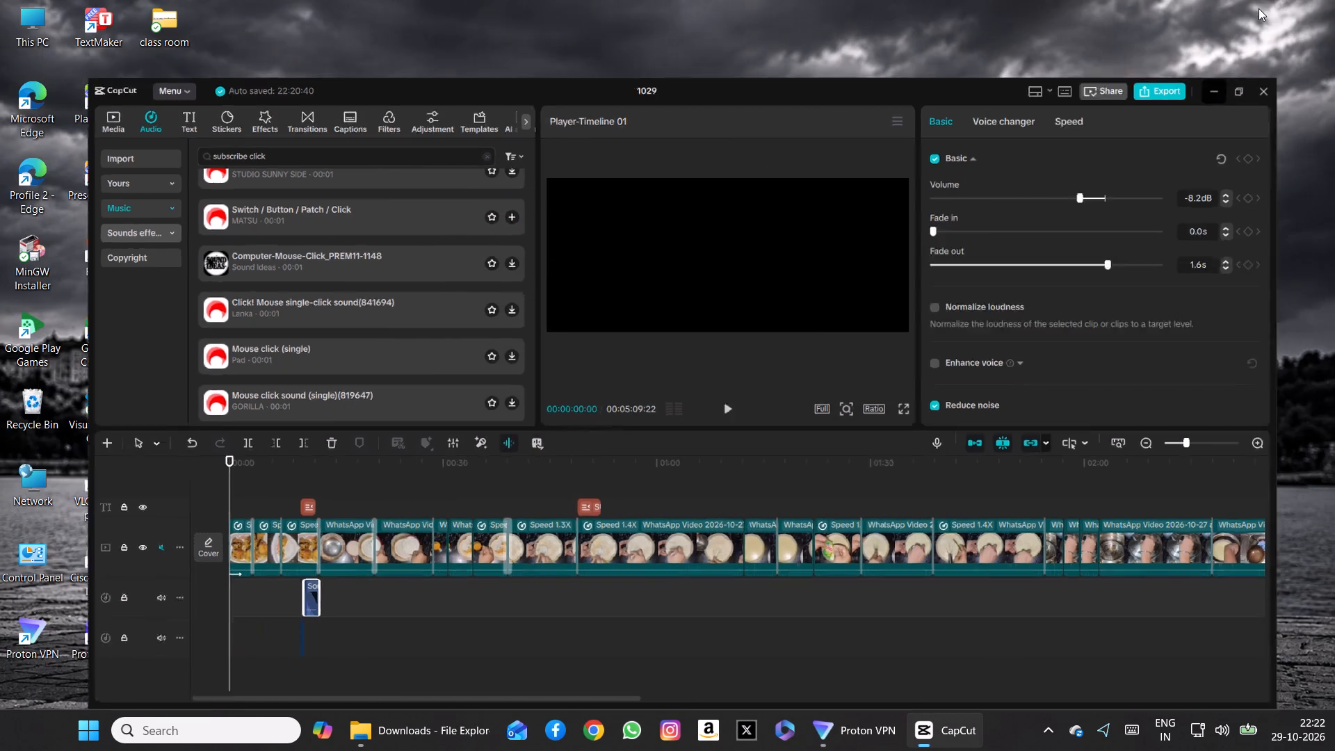
Lower the laptop's screen brightness slightly in the system quick settings.
{"action": "left_click", "coordinate": [1238, 731]}
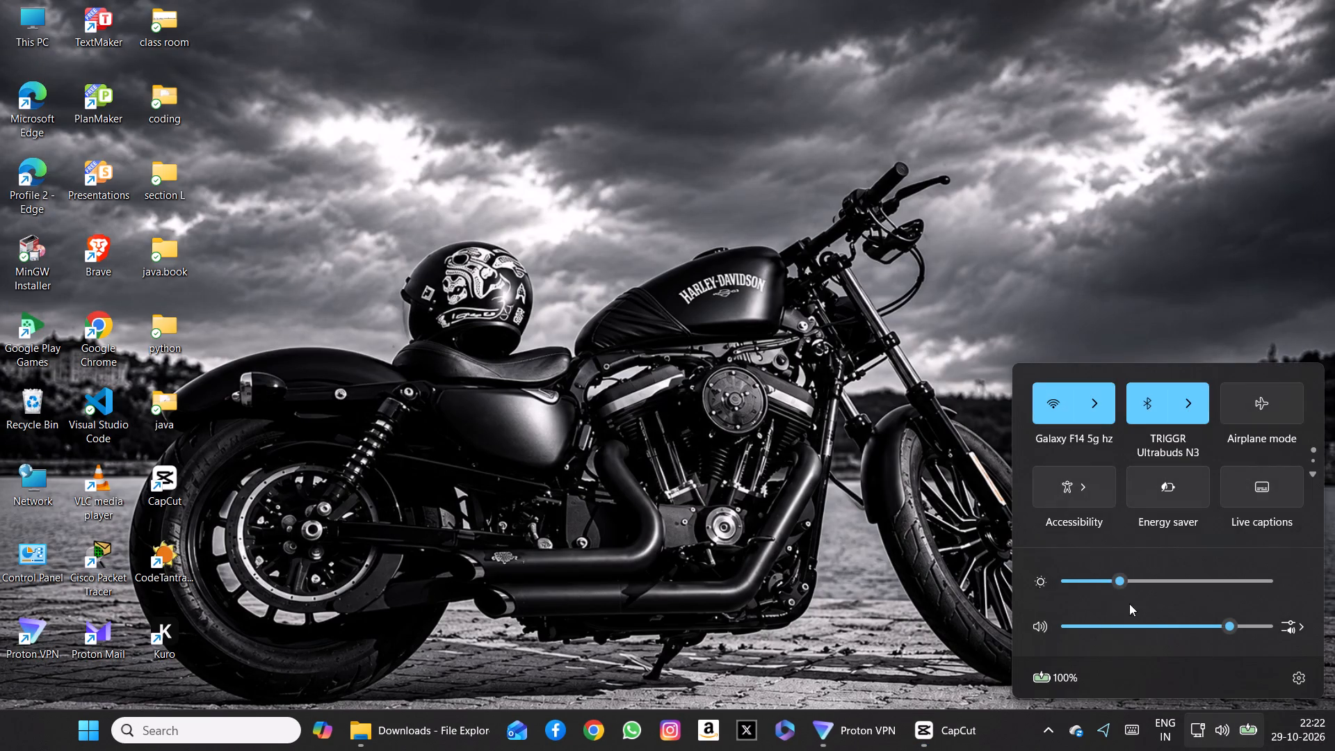
{"action": "left_click", "coordinate": [1104, 576]}
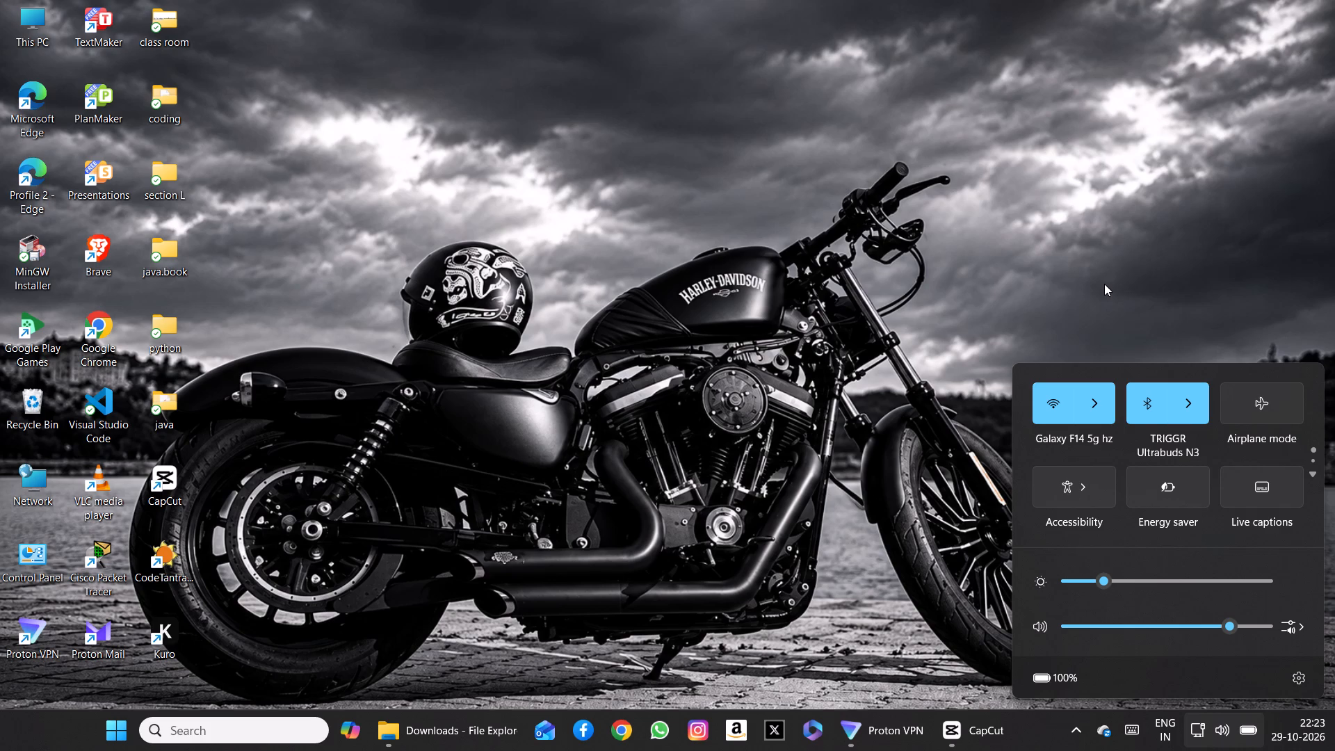
Turn off Bluetooth in the system quick settings.
{"action": "left_click", "coordinate": [1146, 414]}
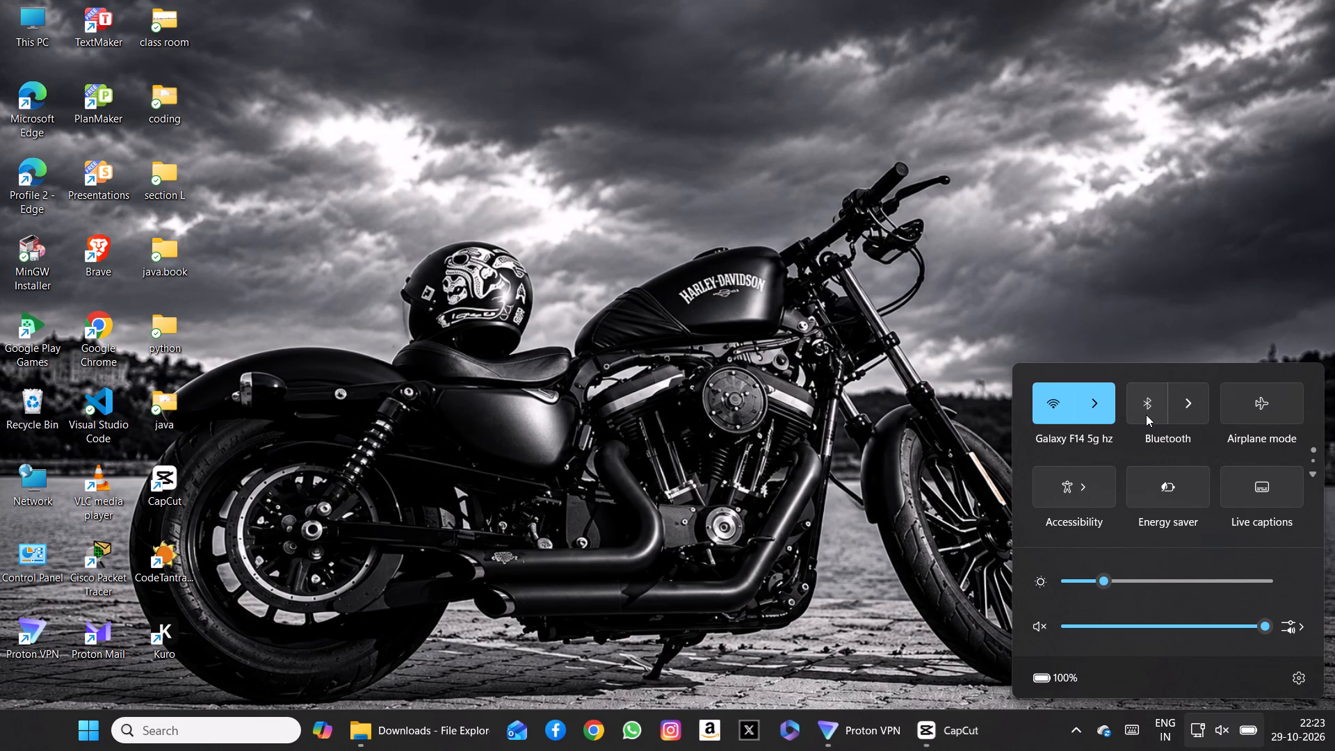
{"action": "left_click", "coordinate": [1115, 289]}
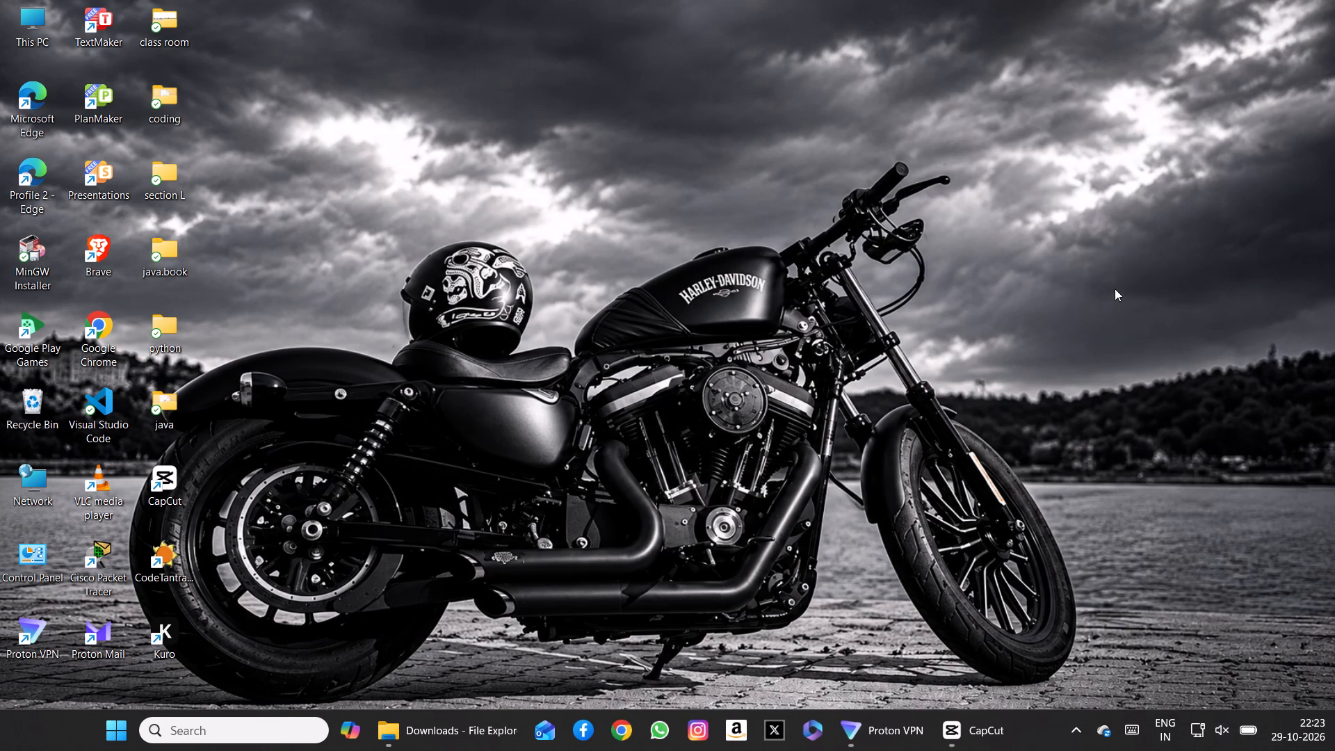